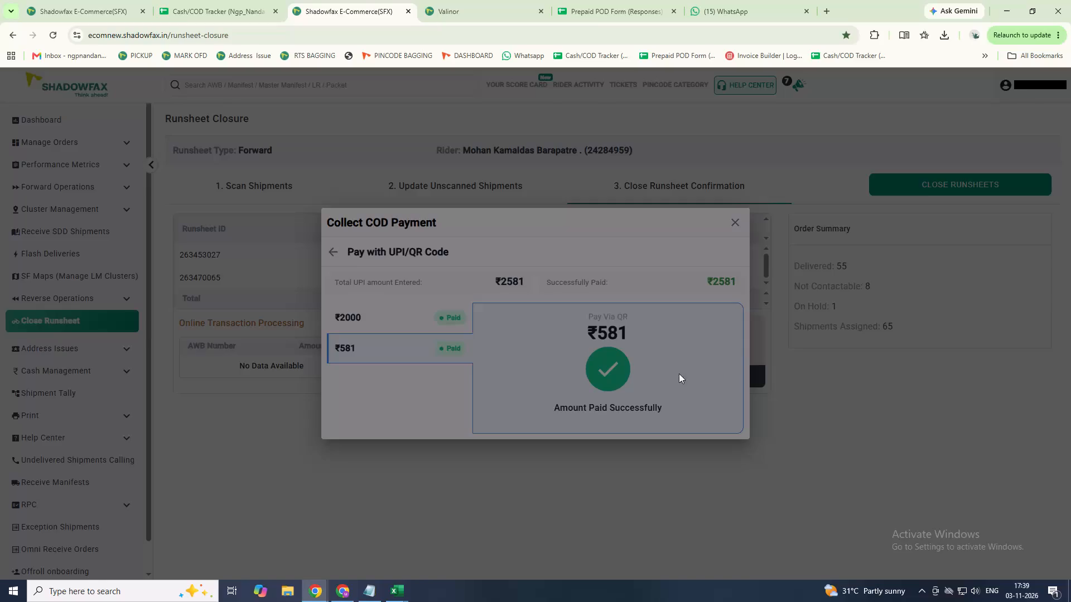
Record a ₹12900 cash-in-hand payment against the rider's COD collection for the runsheet closure.
click(735, 221)
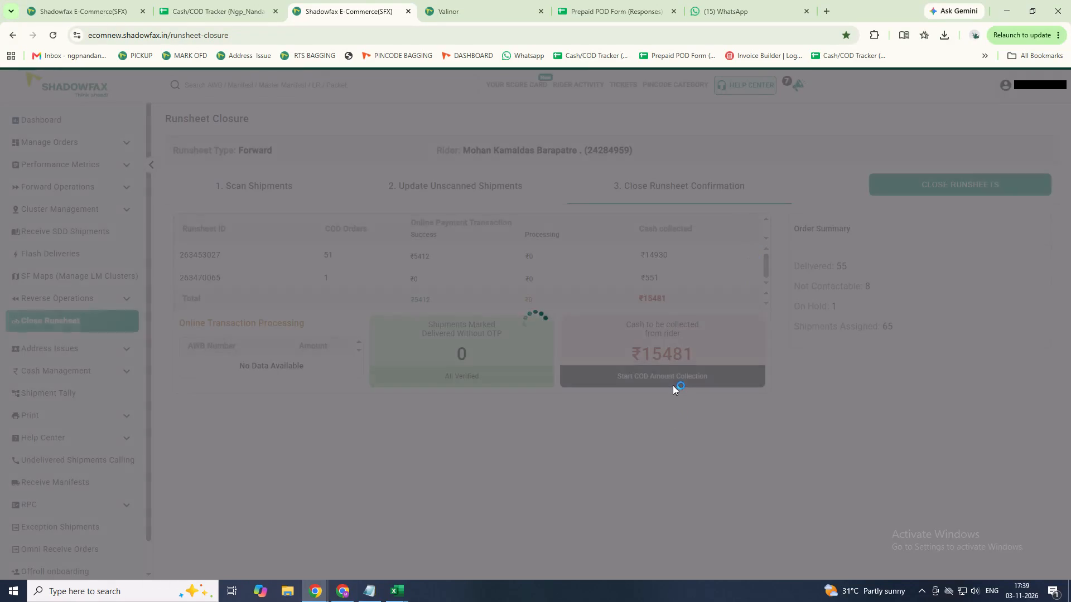
click(674, 377)
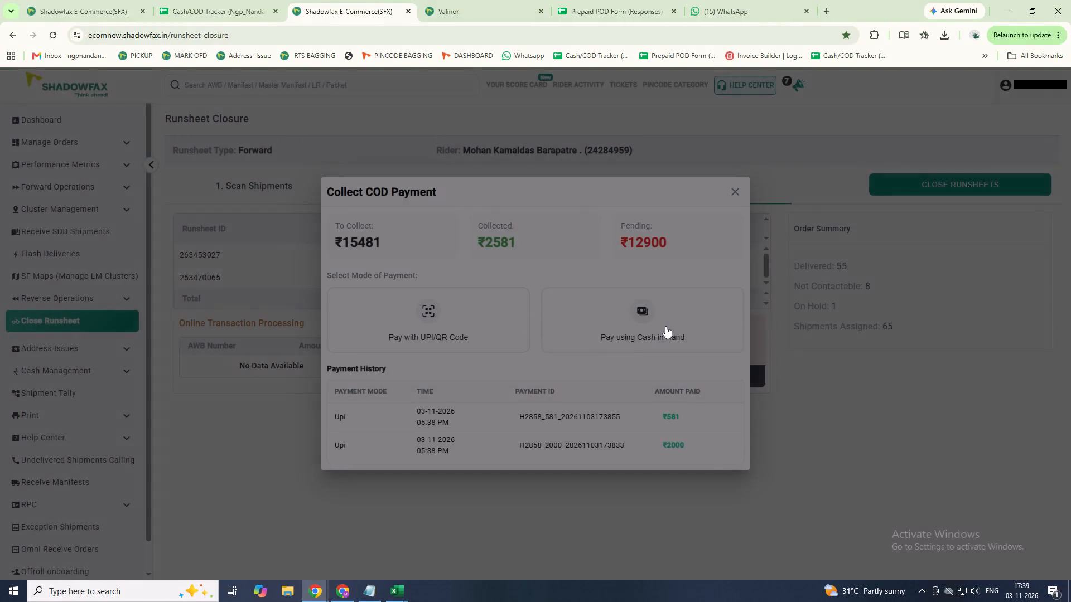
click(666, 324)
click(527, 380)
text(12900)
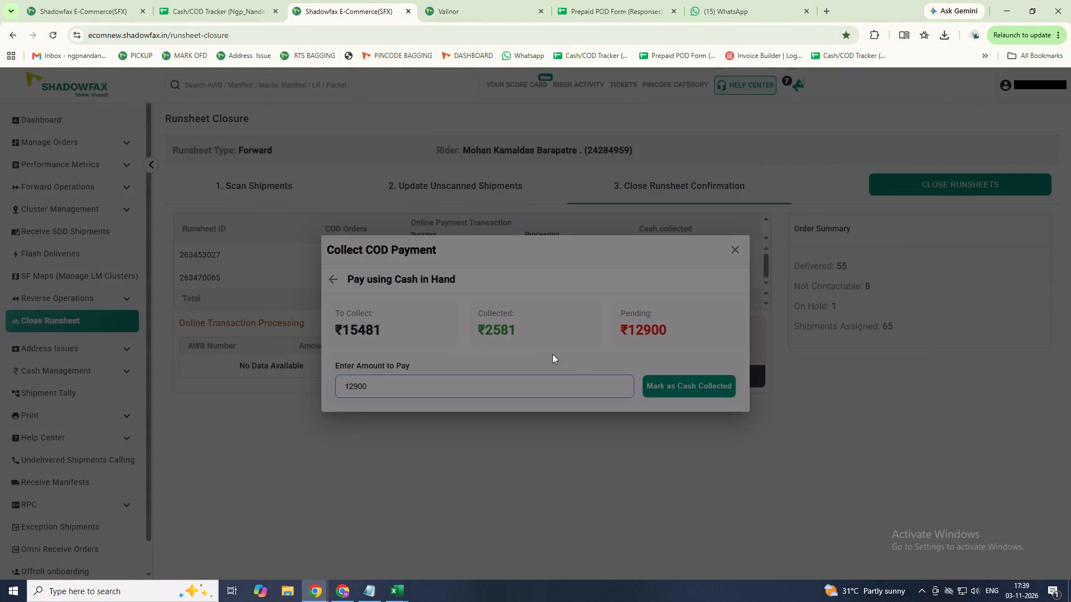
click(690, 385)
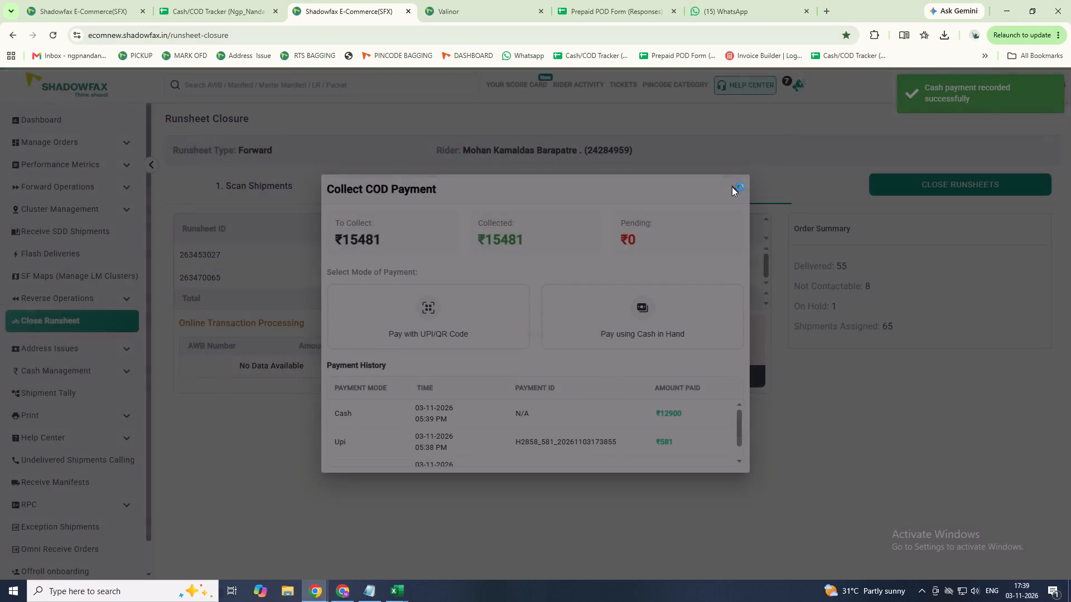
click(740, 183)
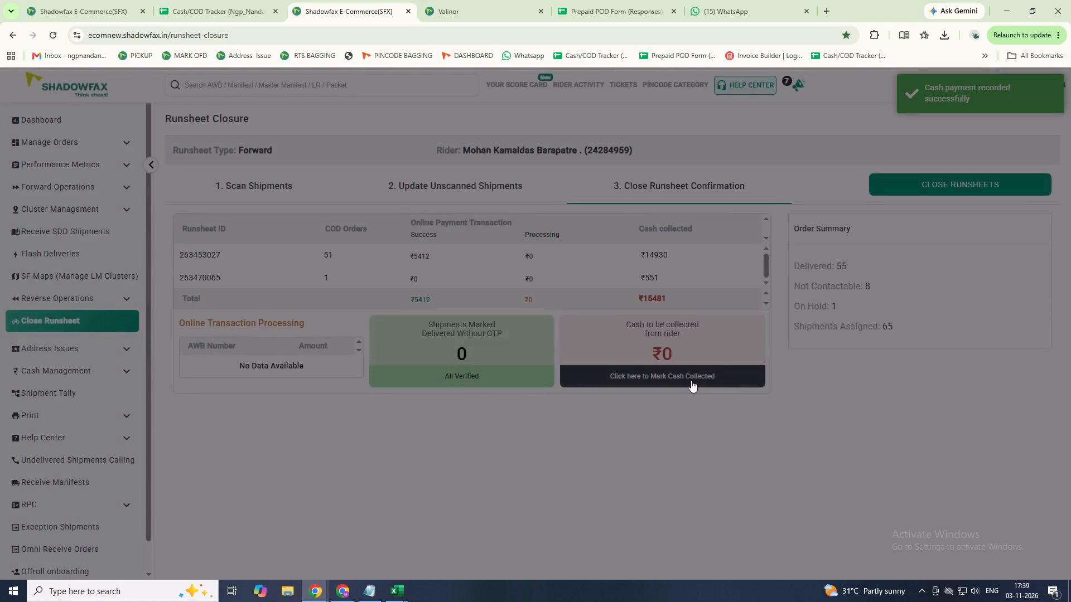
Mark the rider's cash as collected and close the runsheets.
click(699, 383)
click(946, 183)
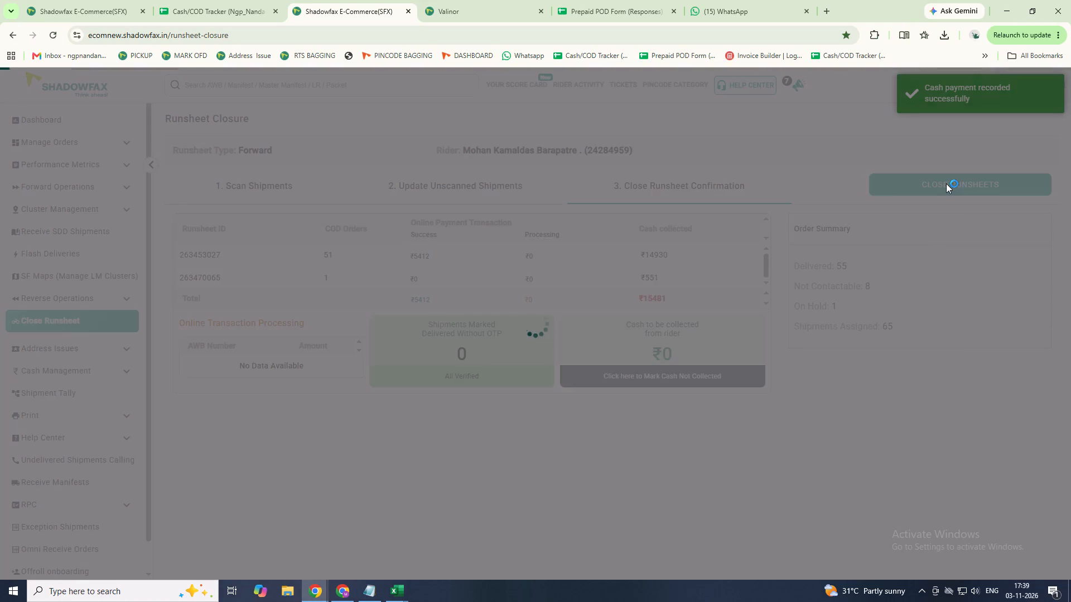
Reorder the browser tabs so the exception shipments page sits after the cash tracker, and return to the runsheet closure page.
click(89, 10)
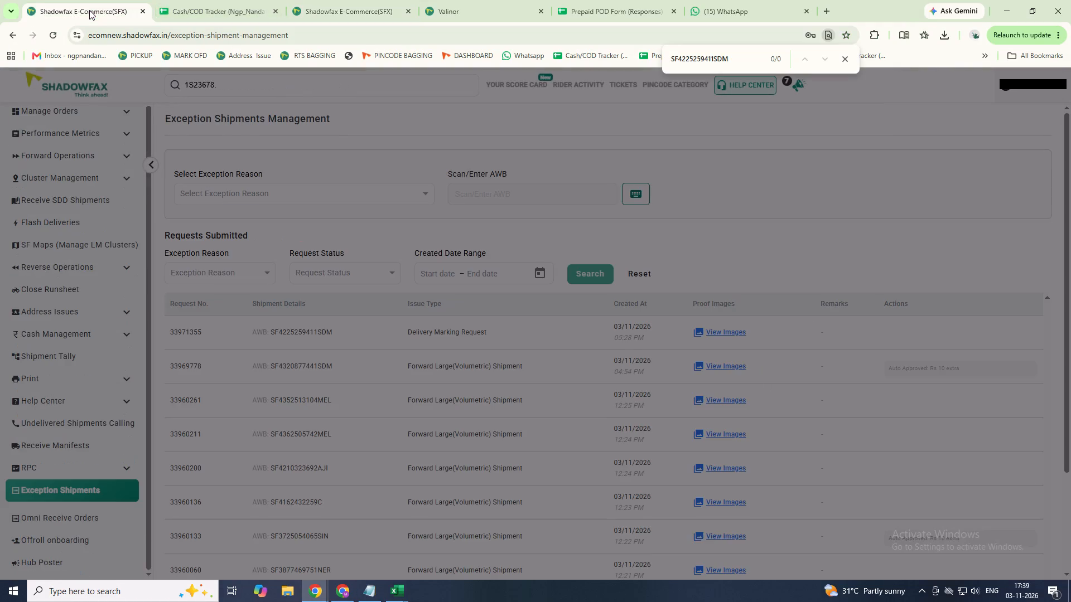
drag(89, 10, 234, 12)
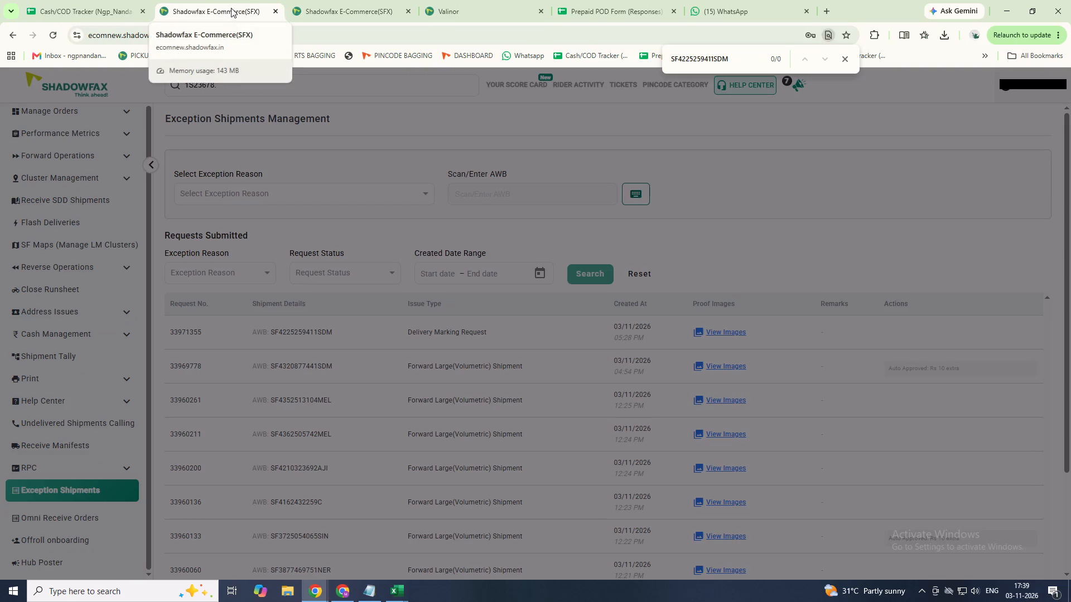
click(234, 1)
click(233, 3)
click(414, 20)
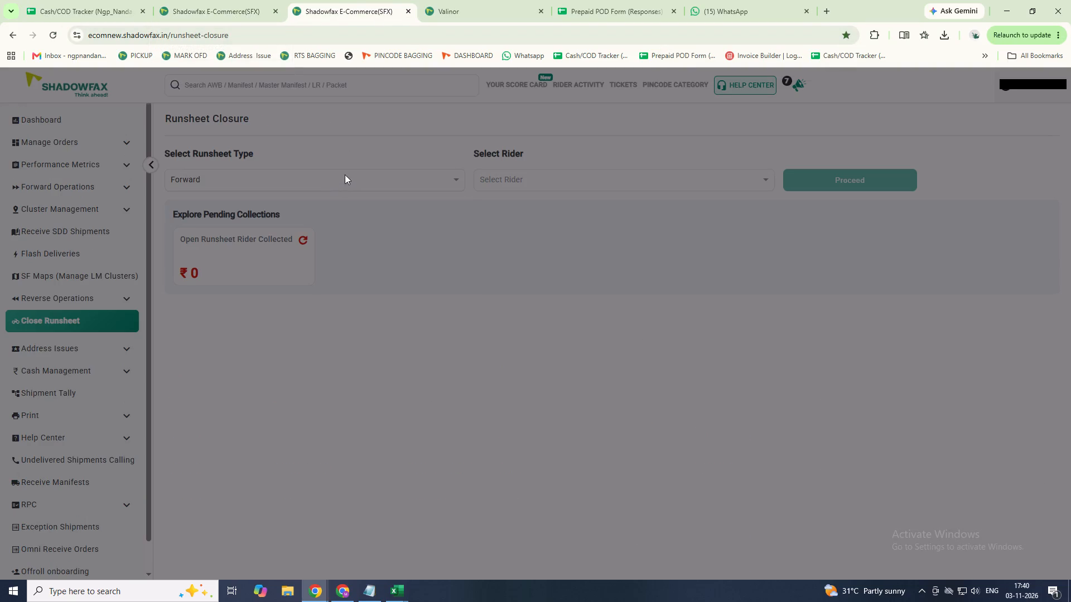
click(75, 116)
click(574, 287)
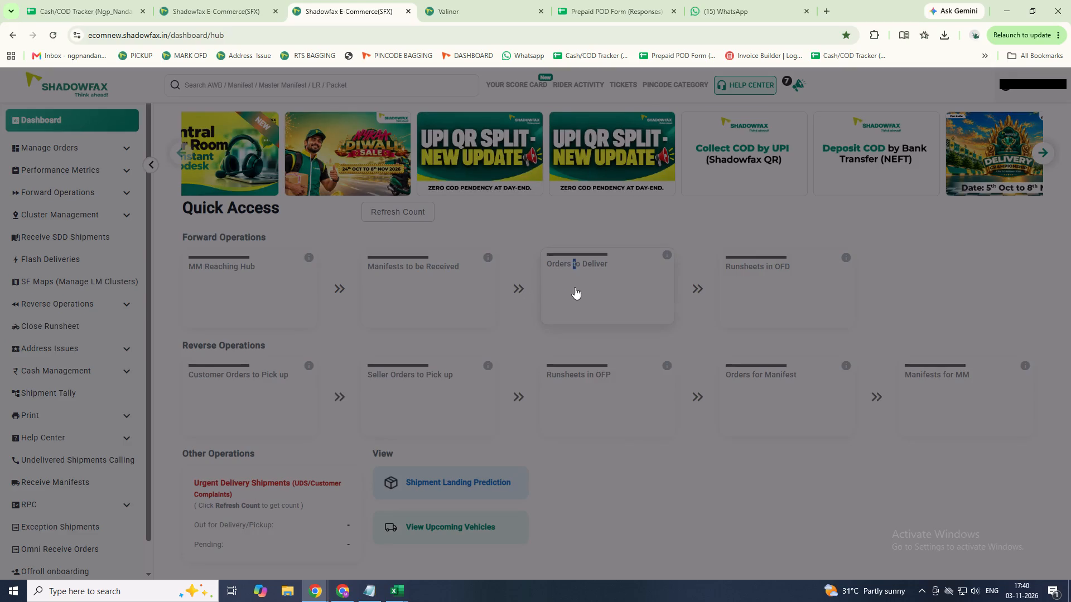
click(263, 152)
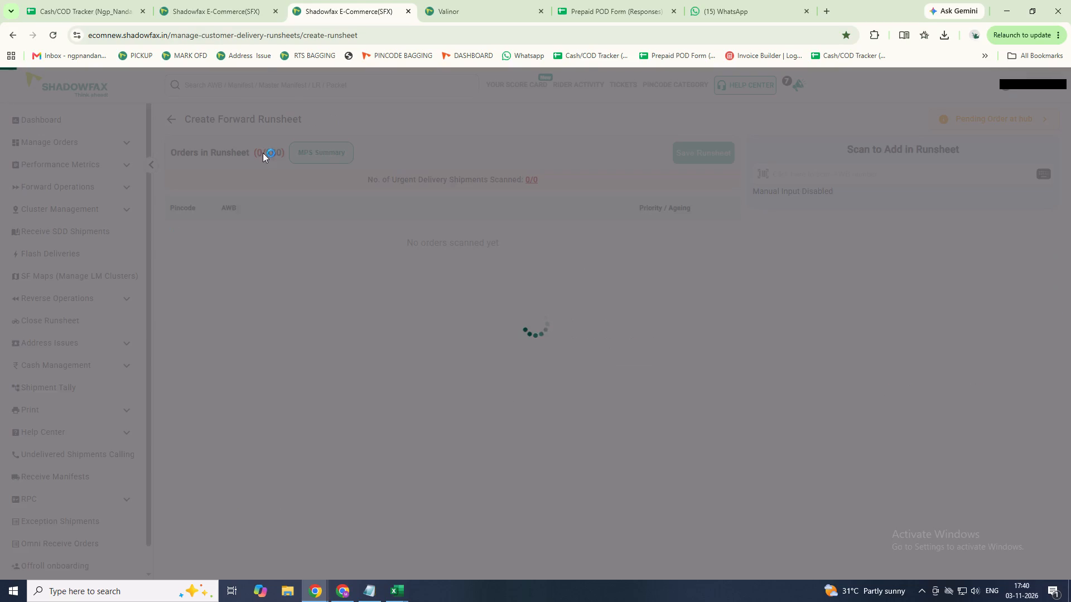
click(842, 174)
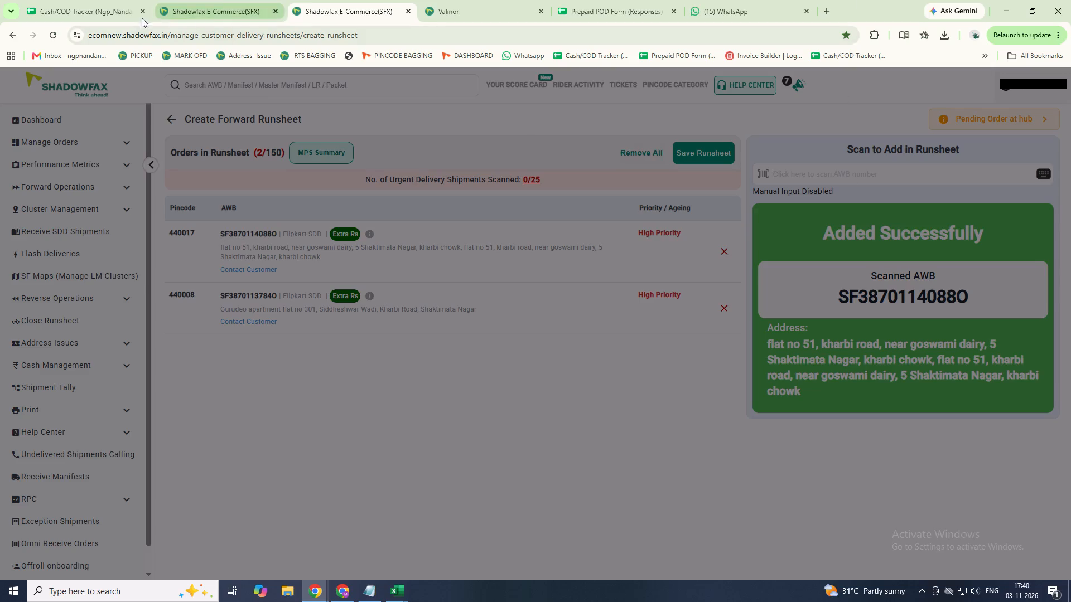
Examine the forward deliveries in the Rider Activity list to review the riders and their workloads.
click(224, 3)
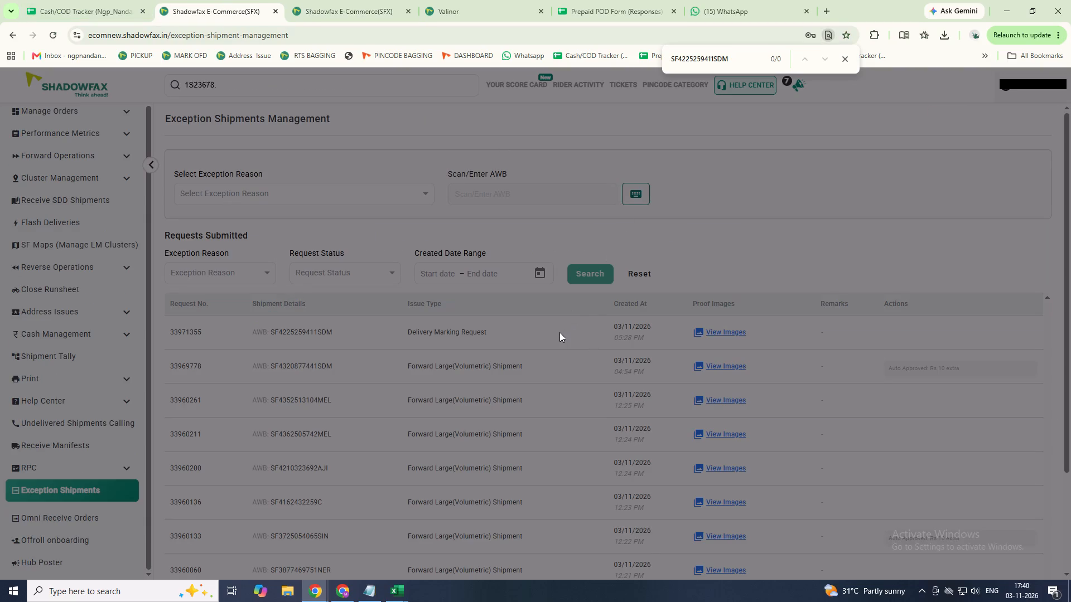
click(579, 80)
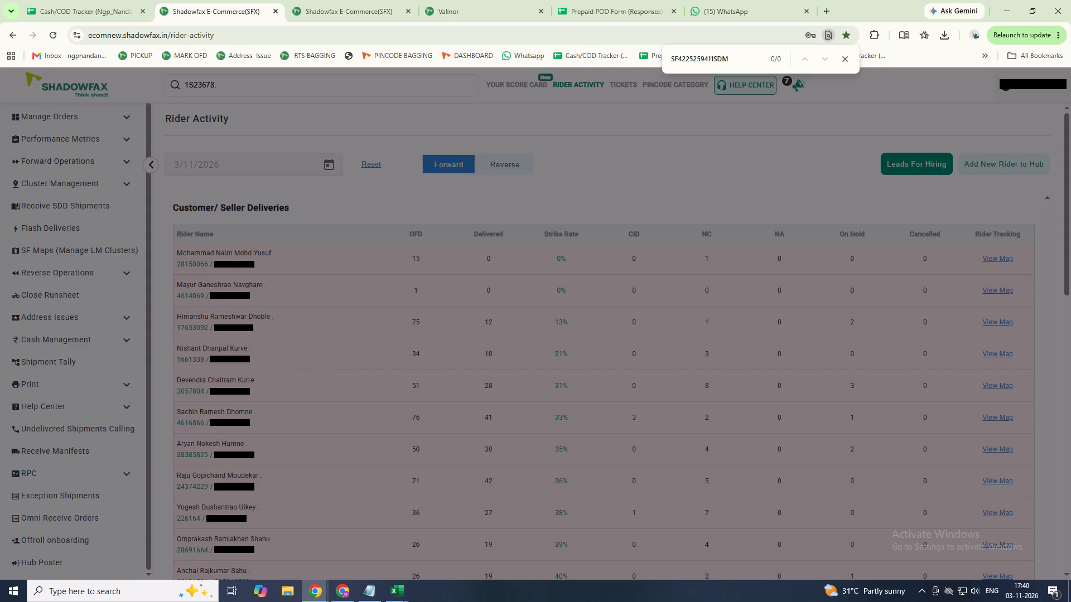
scroll(225, 334, down, 1)
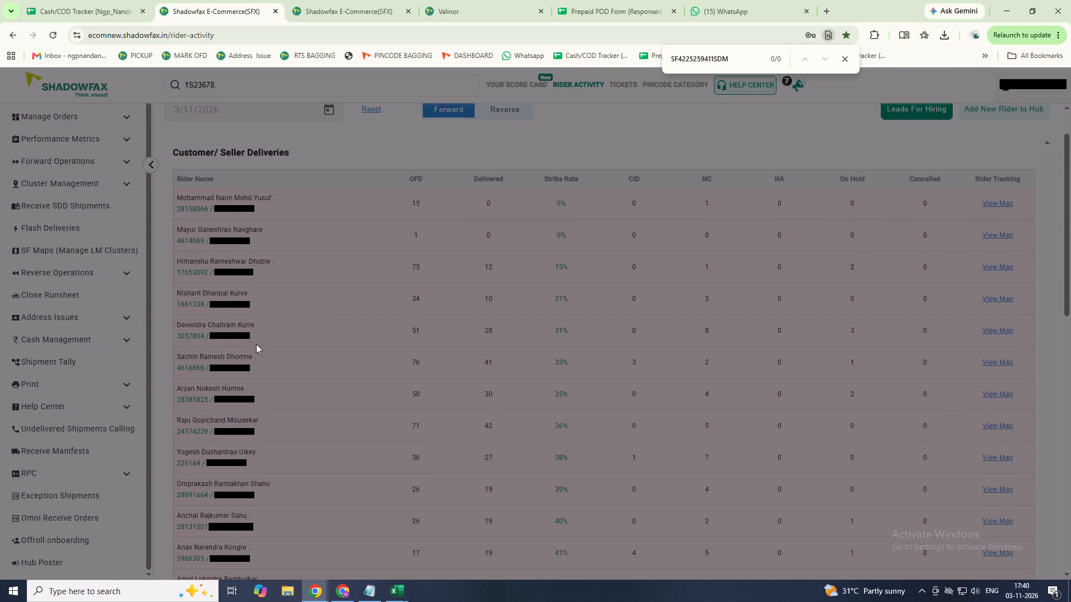
scroll(255, 348, down, 3)
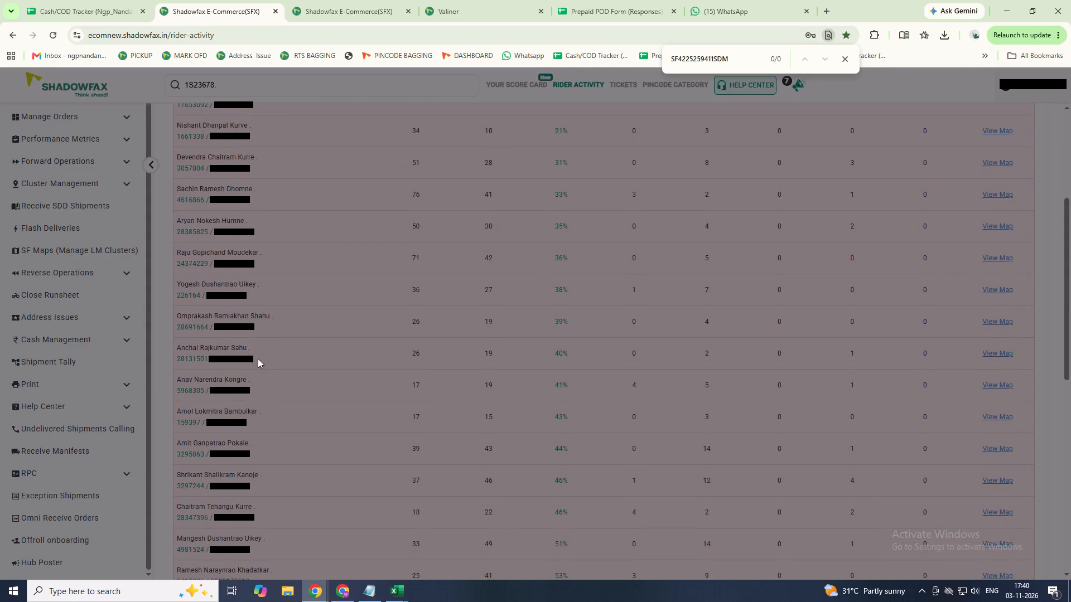
scroll(260, 369, down, 1)
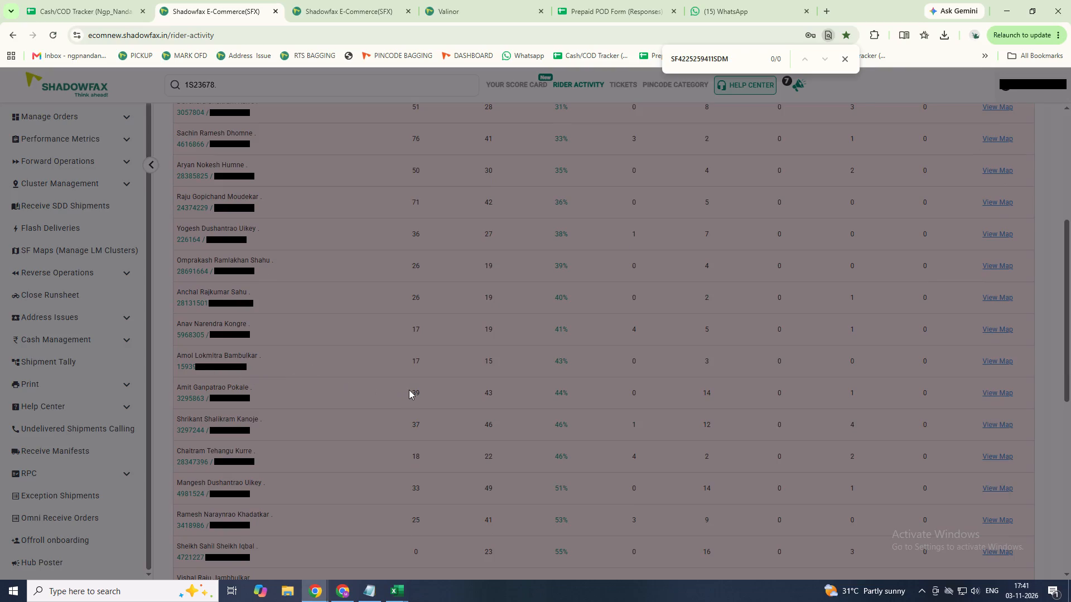
scroll(290, 545, up, 7)
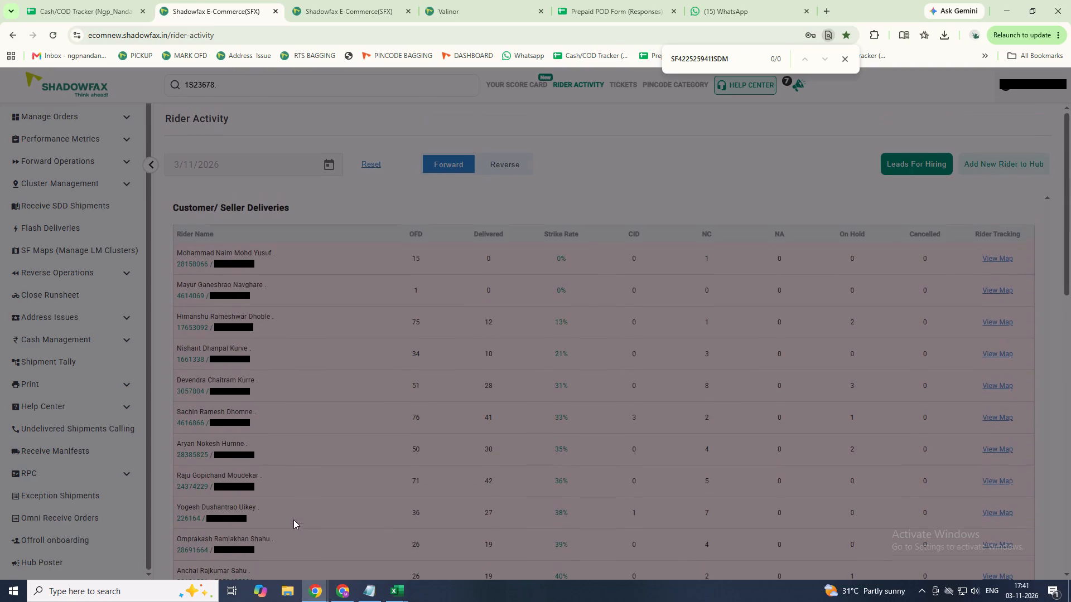
scroll(292, 520, up, 2)
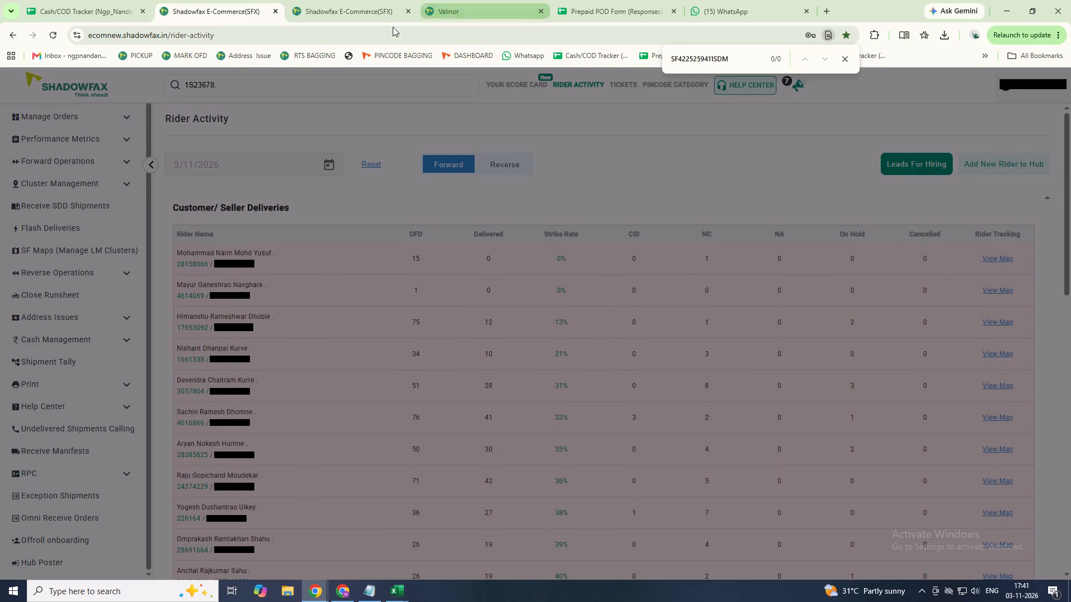
Save the forward runsheet containing the two scanned shipments.
click(364, 11)
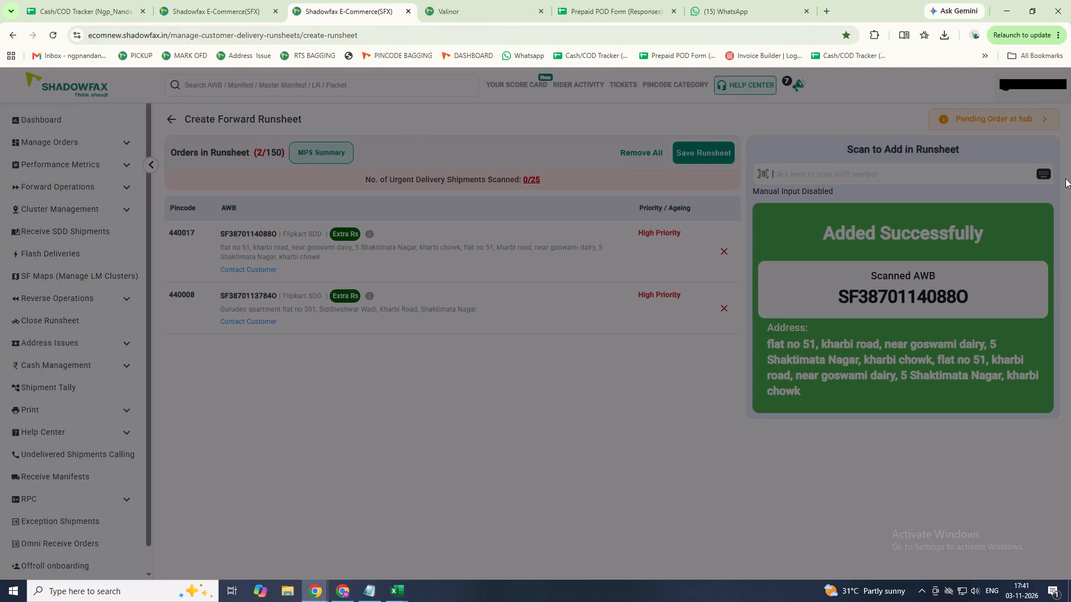
click(714, 147)
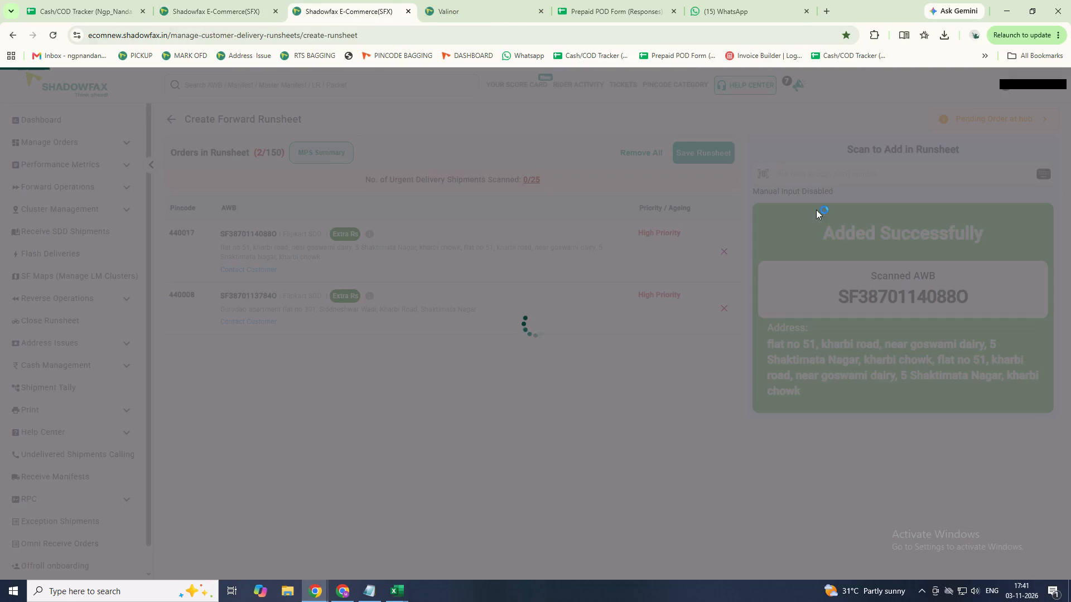
click(914, 527)
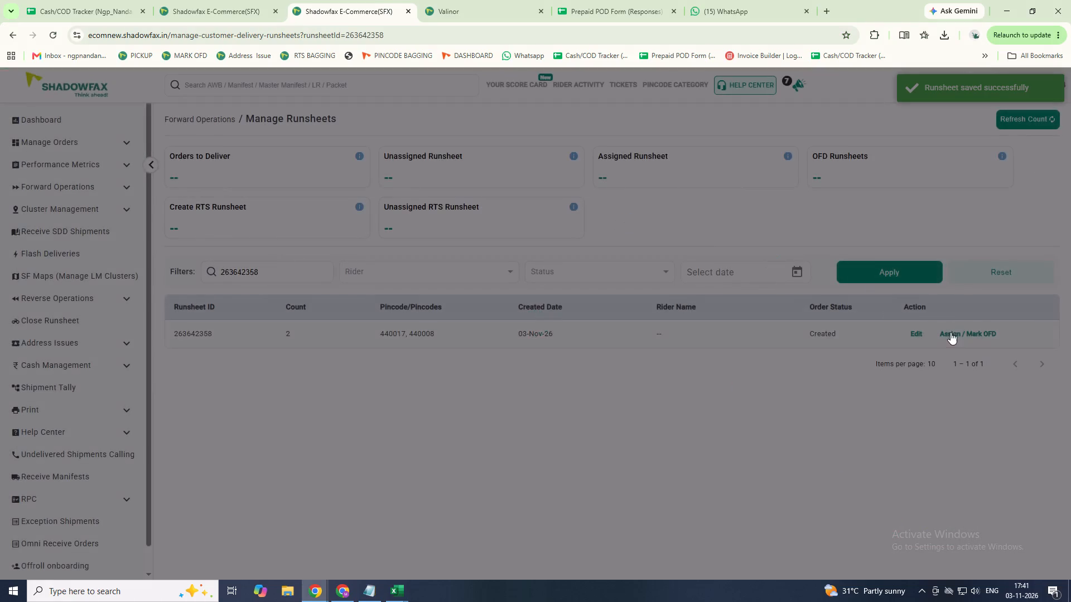
Assign the saved two-shipment runsheet to the rider found by searching ANCHA and mark it as OFD.
click(954, 336)
click(546, 336)
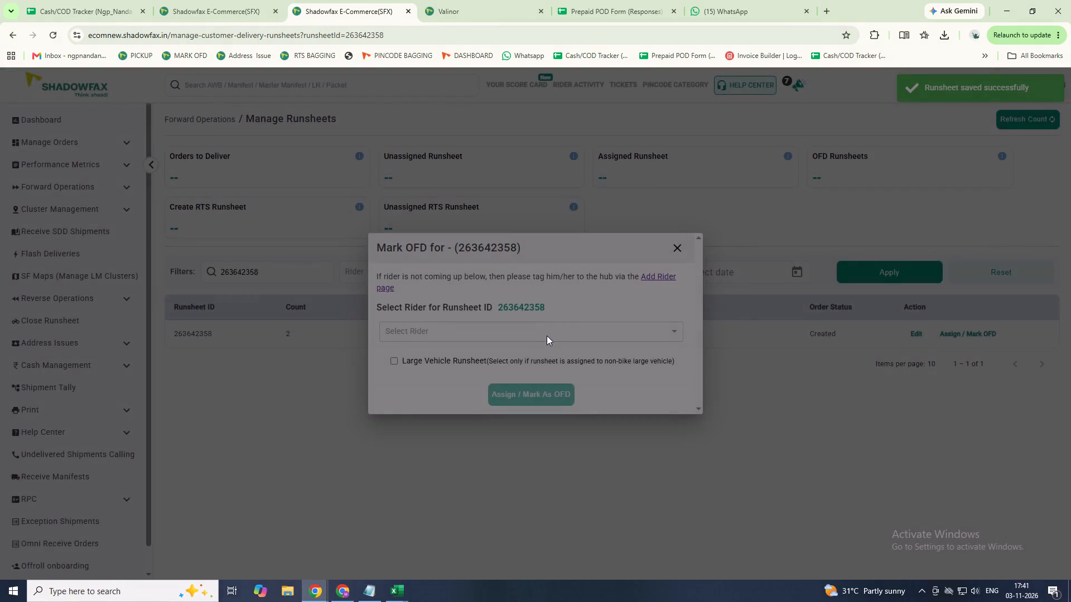
text(ANC)
text(LA)
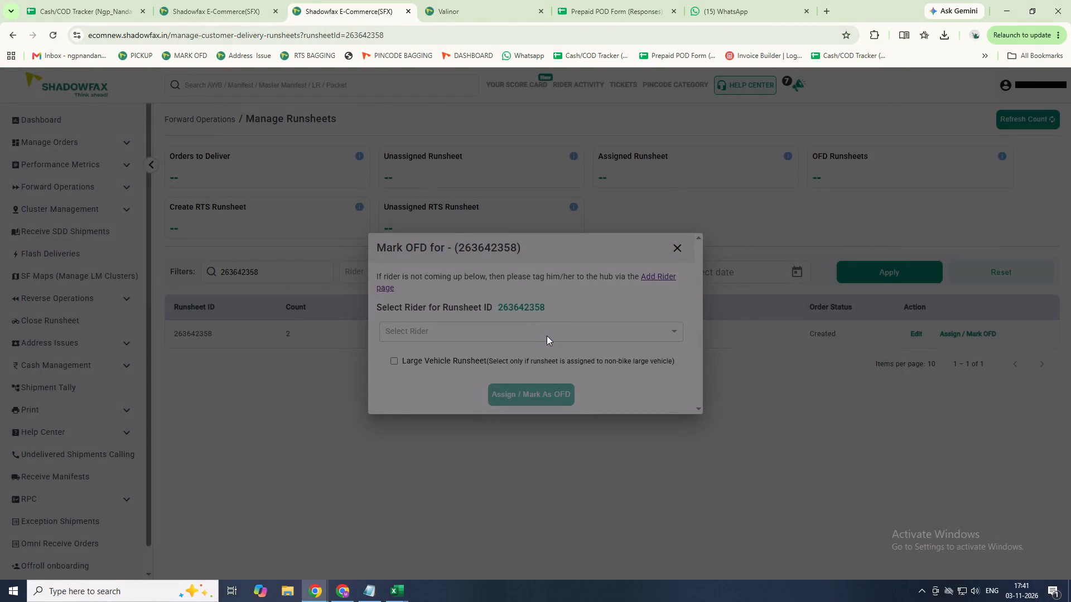
click(547, 336)
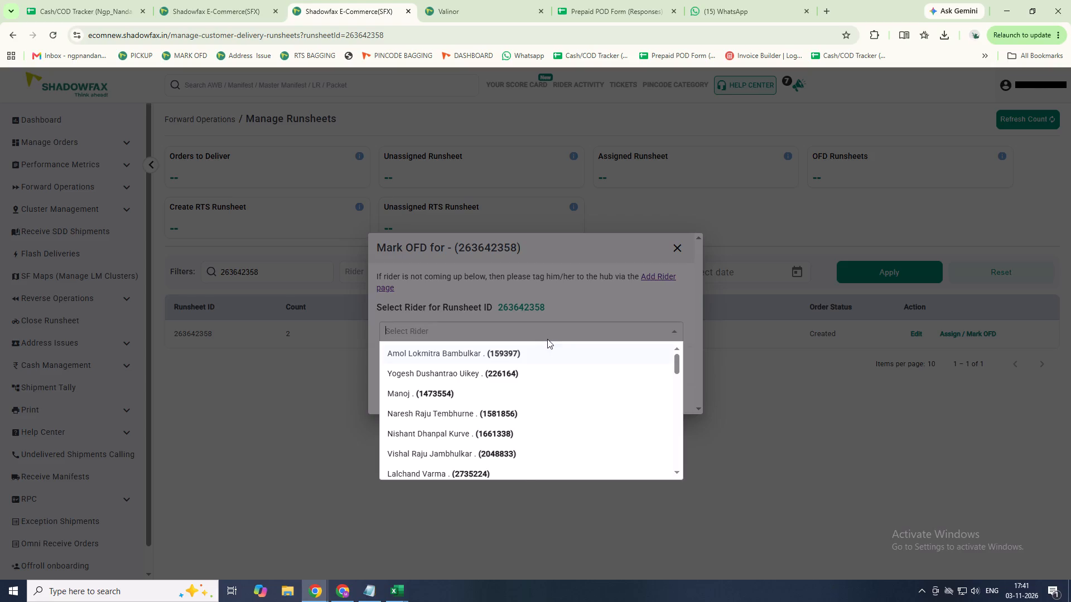
text(ANCHA)
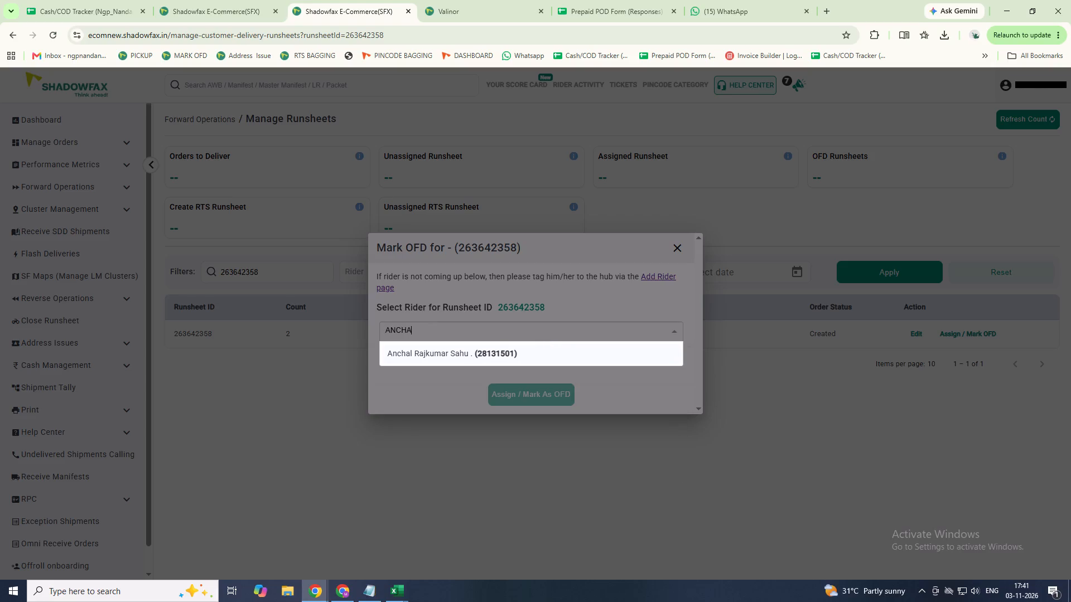
click(533, 348)
click(546, 387)
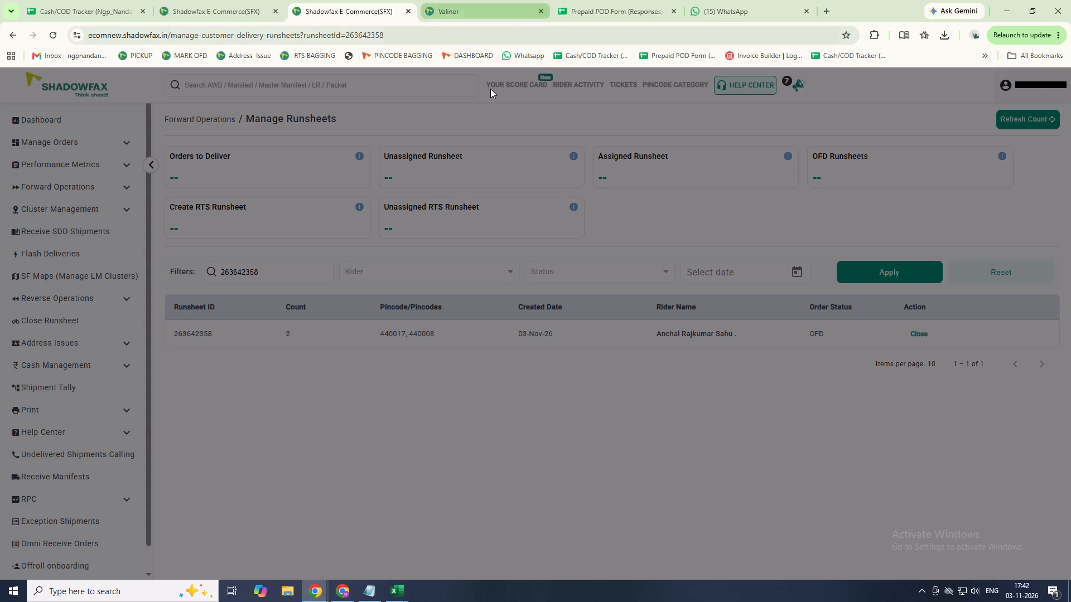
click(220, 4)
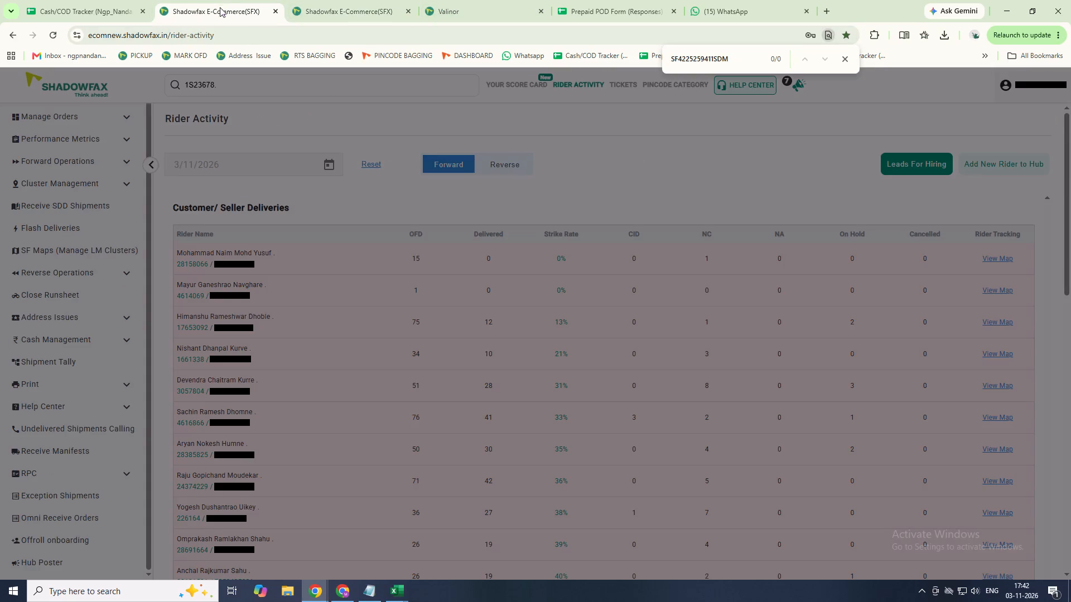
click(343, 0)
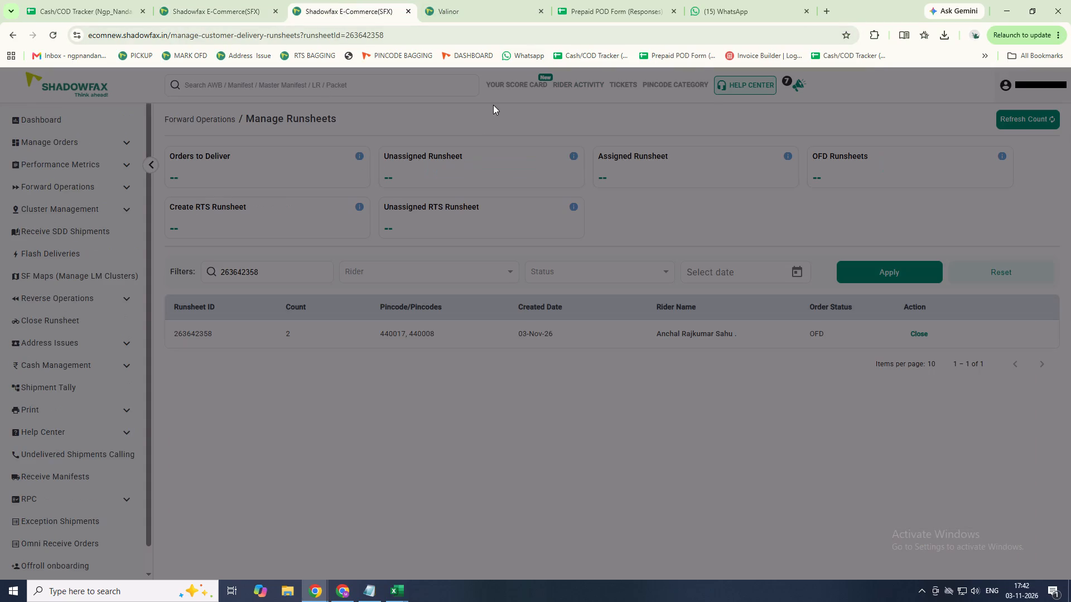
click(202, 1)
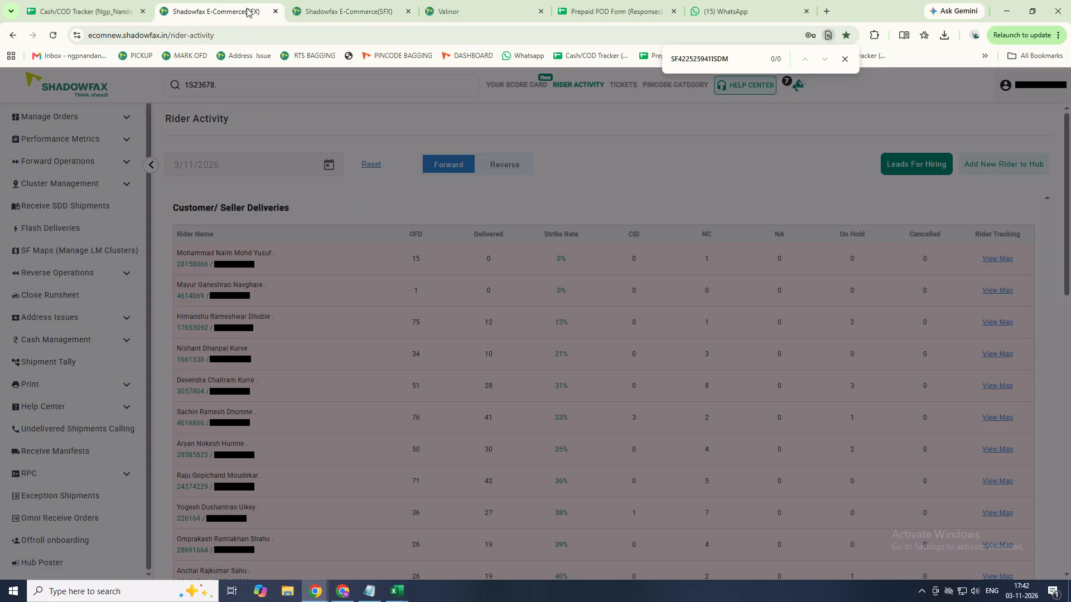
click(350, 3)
click(279, 163)
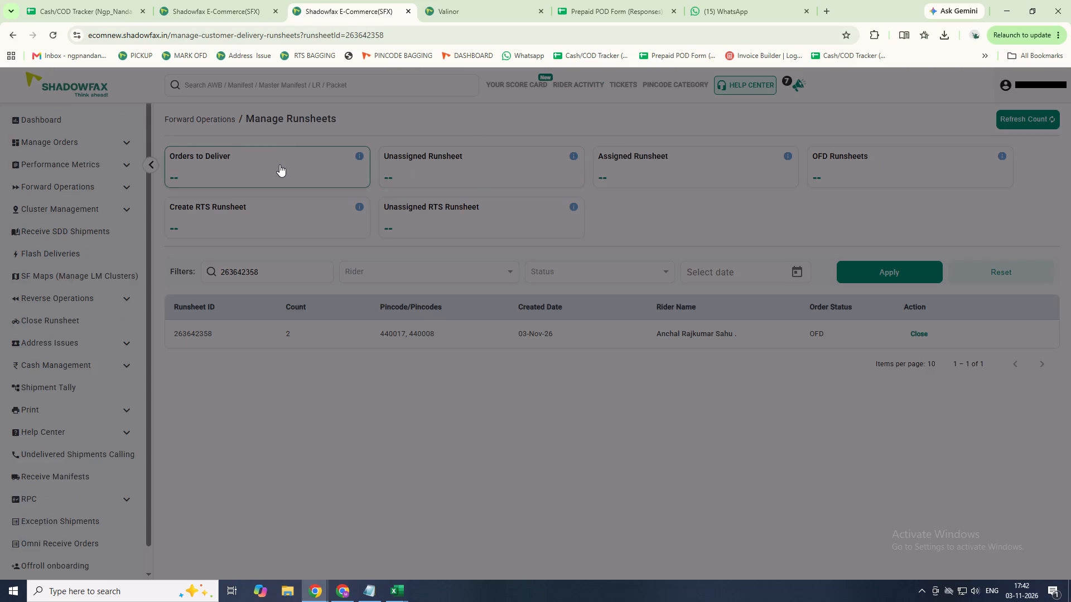
click(832, 173)
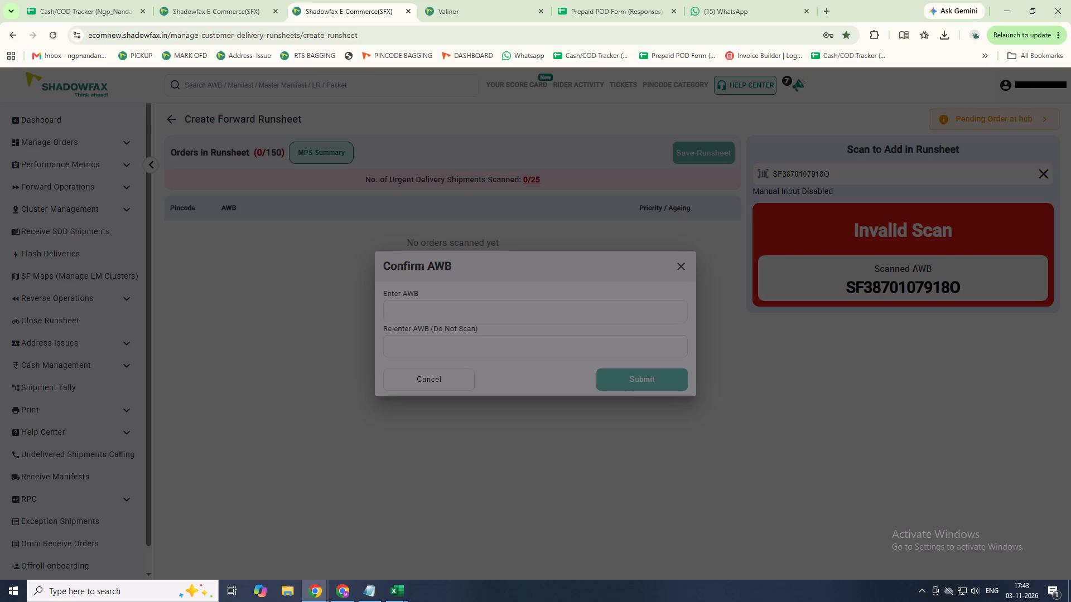
click(678, 271)
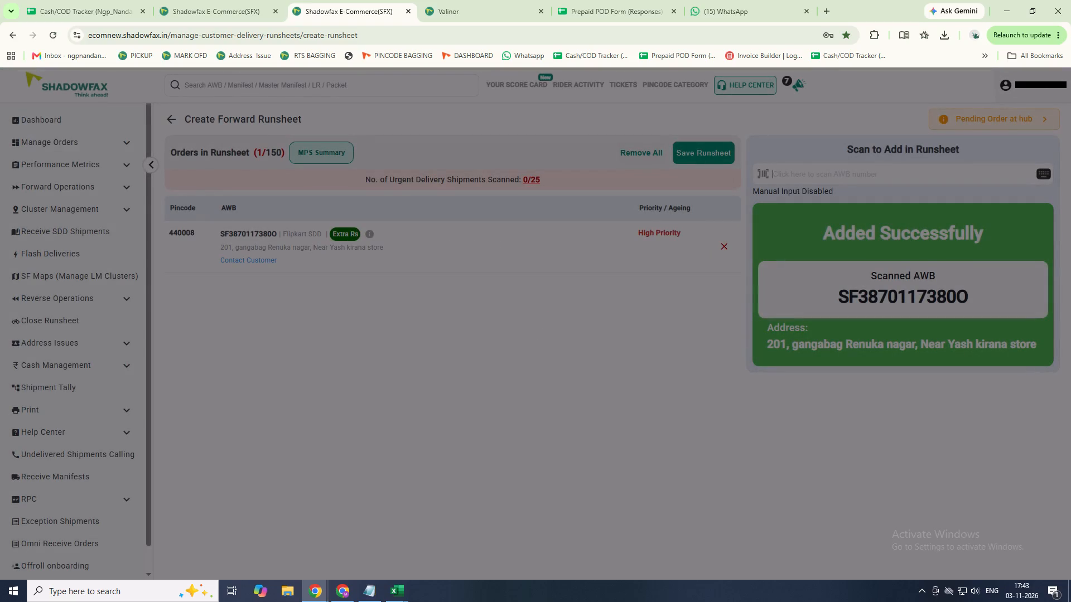
Save the forward runsheet containing the single scanned shipment.
click(710, 147)
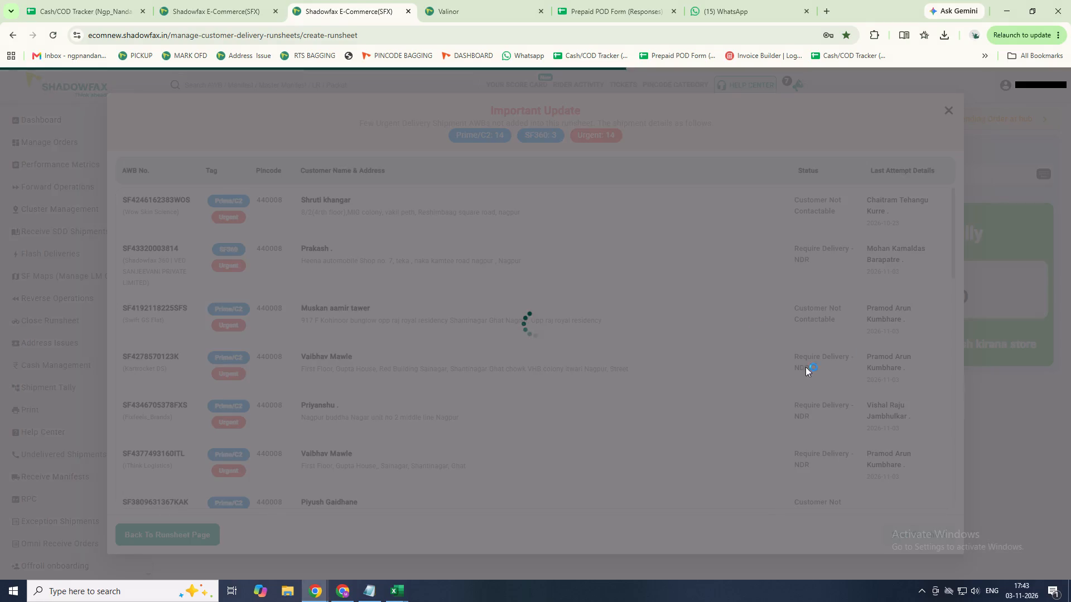
click(918, 531)
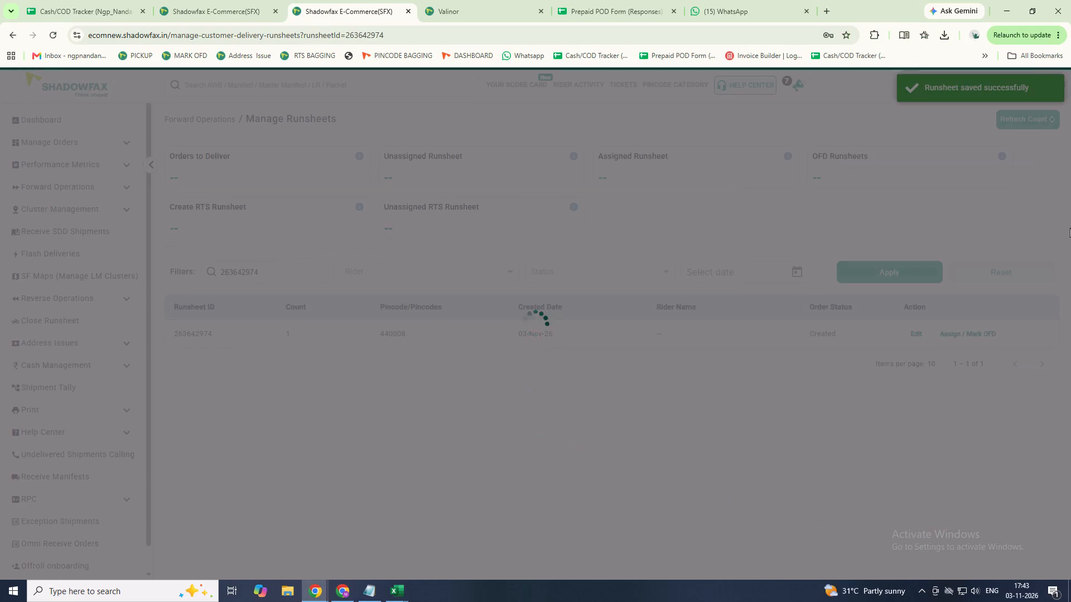
Assign the saved single-shipment runsheet to the rider found by searching KANOJE and mark it as OFD.
click(985, 328)
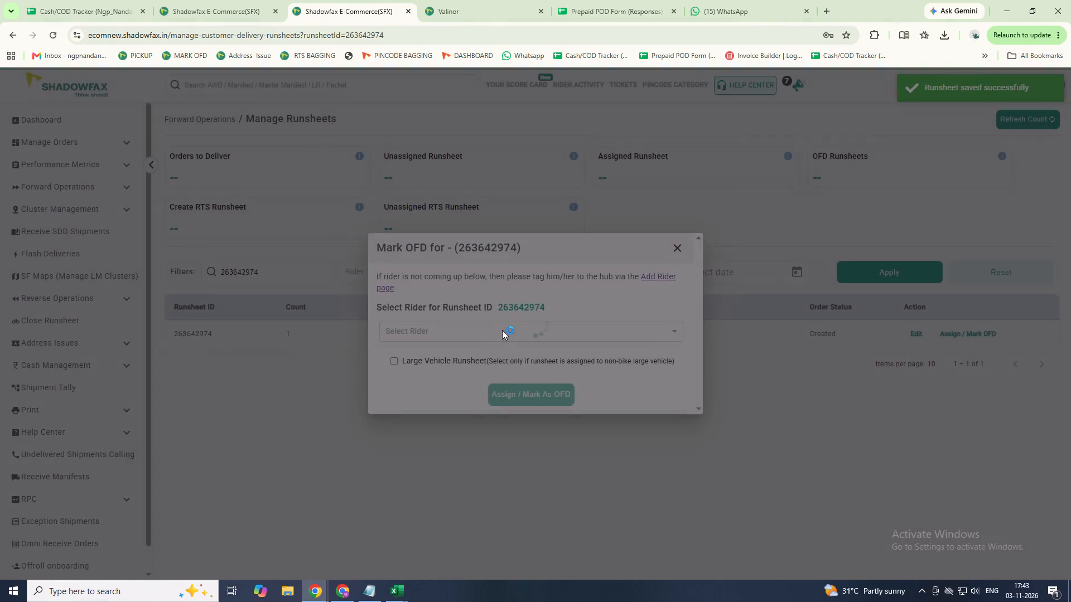
click(499, 319)
text(KANOJE)
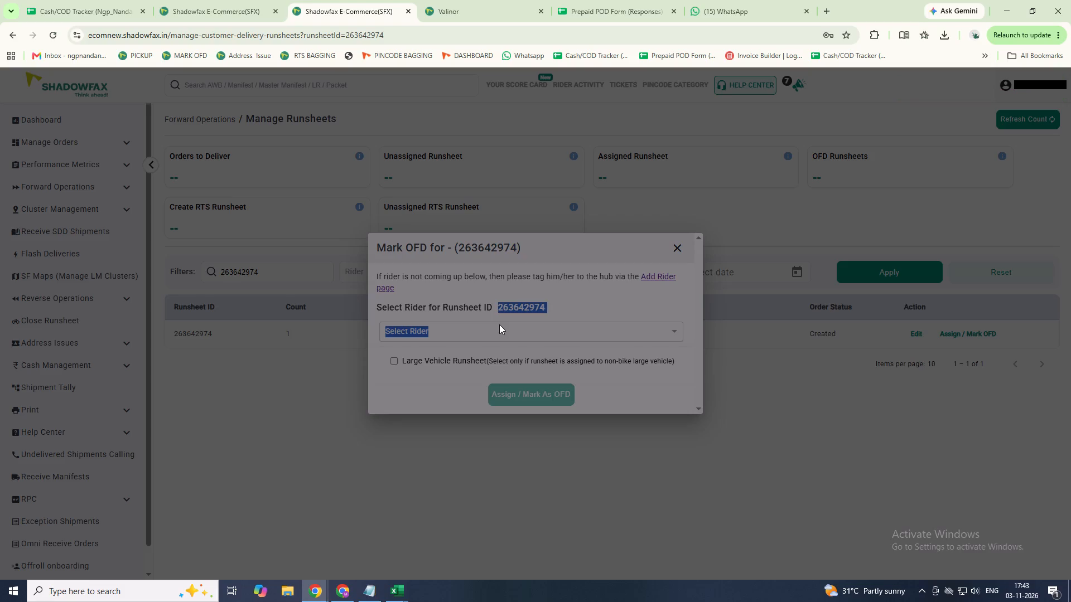
key(Return)
click(484, 326)
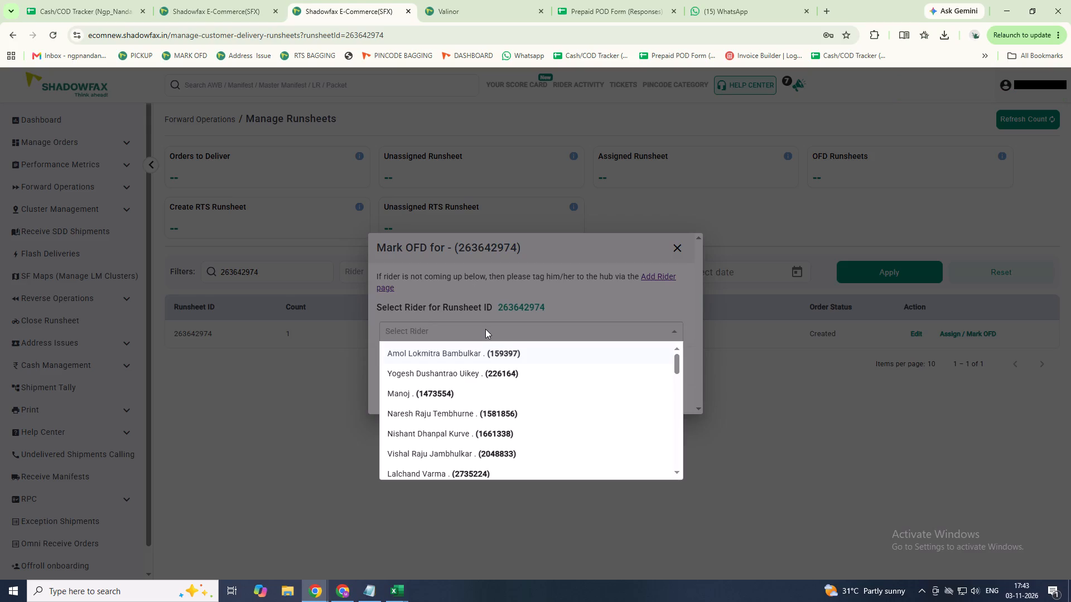
text(KANOJE)
click(466, 354)
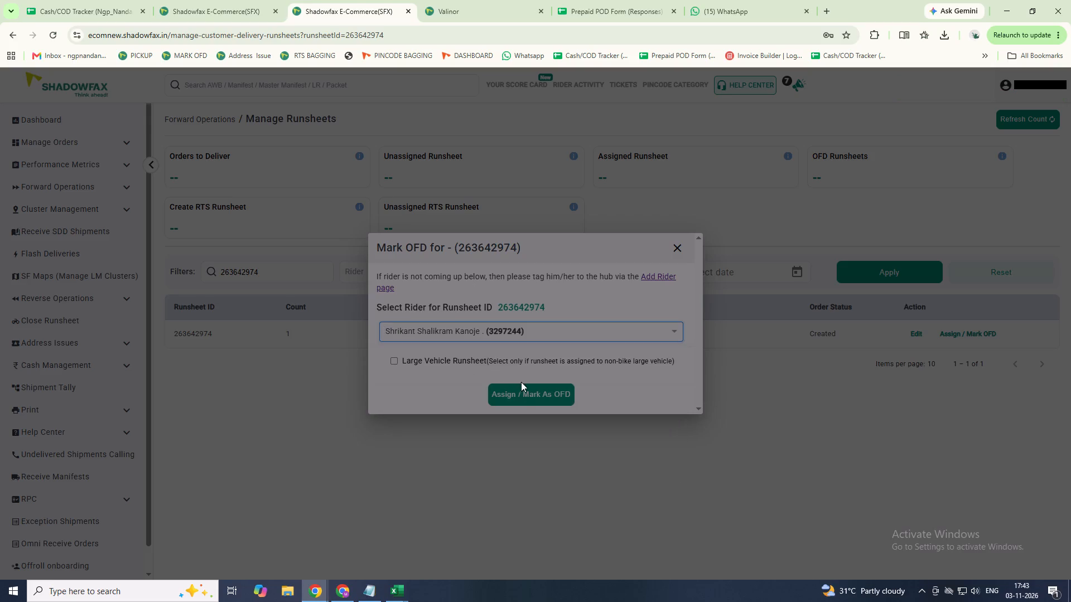
click(513, 372)
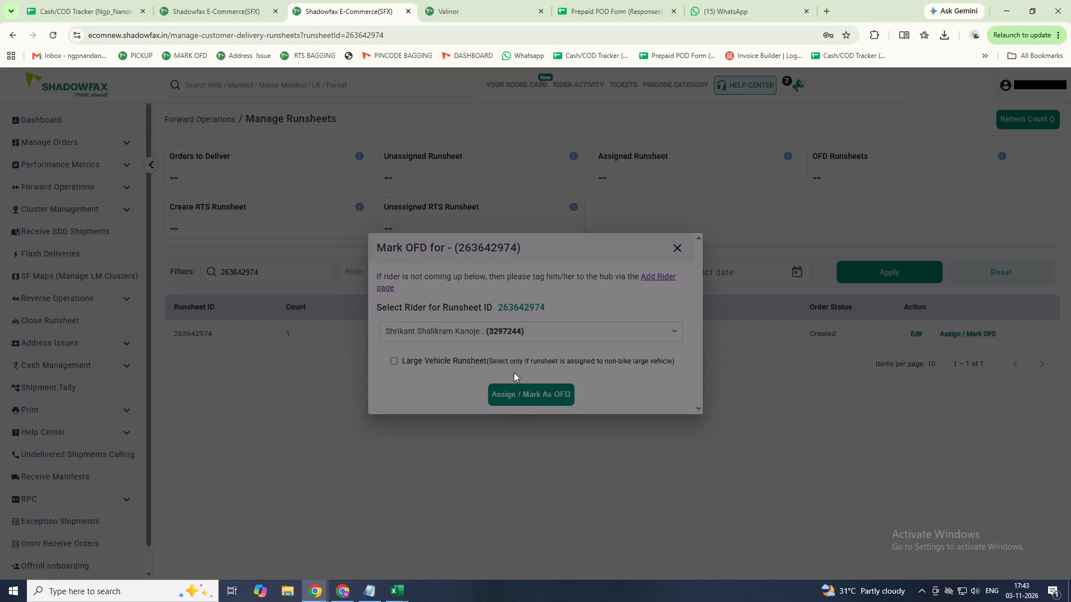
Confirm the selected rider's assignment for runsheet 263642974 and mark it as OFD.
click(510, 393)
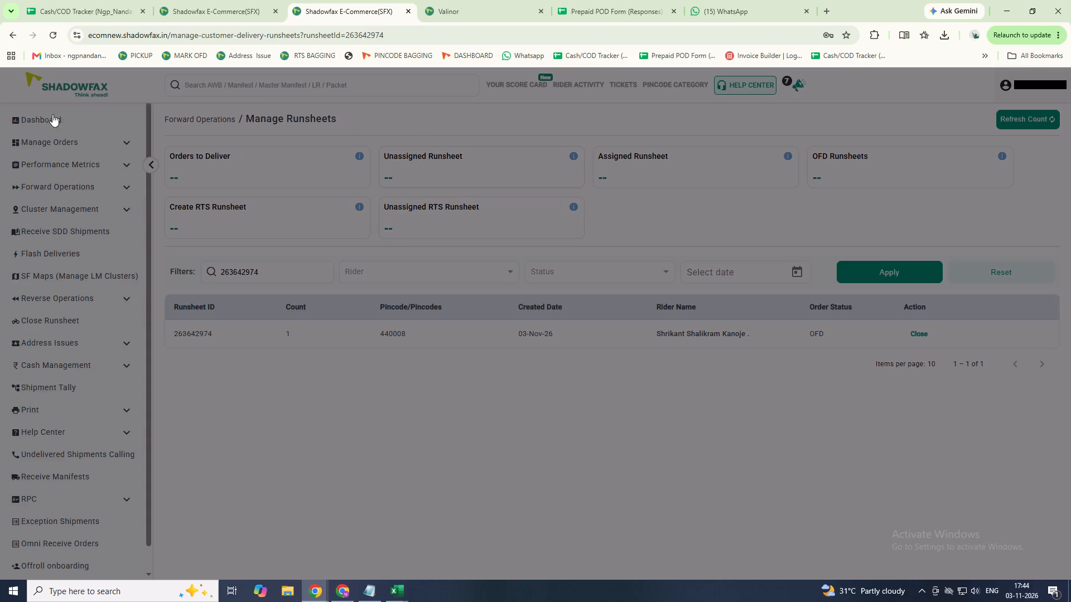
Switch to the page showing Rider Activity and open the Forward Orders search under Manage Orders there.
click(231, 7)
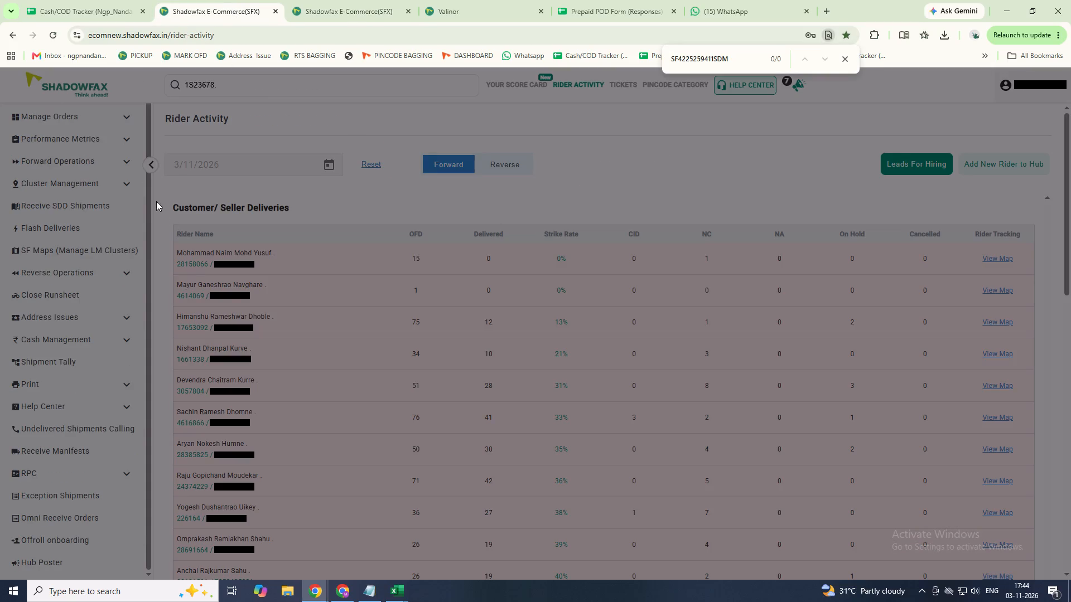
click(82, 113)
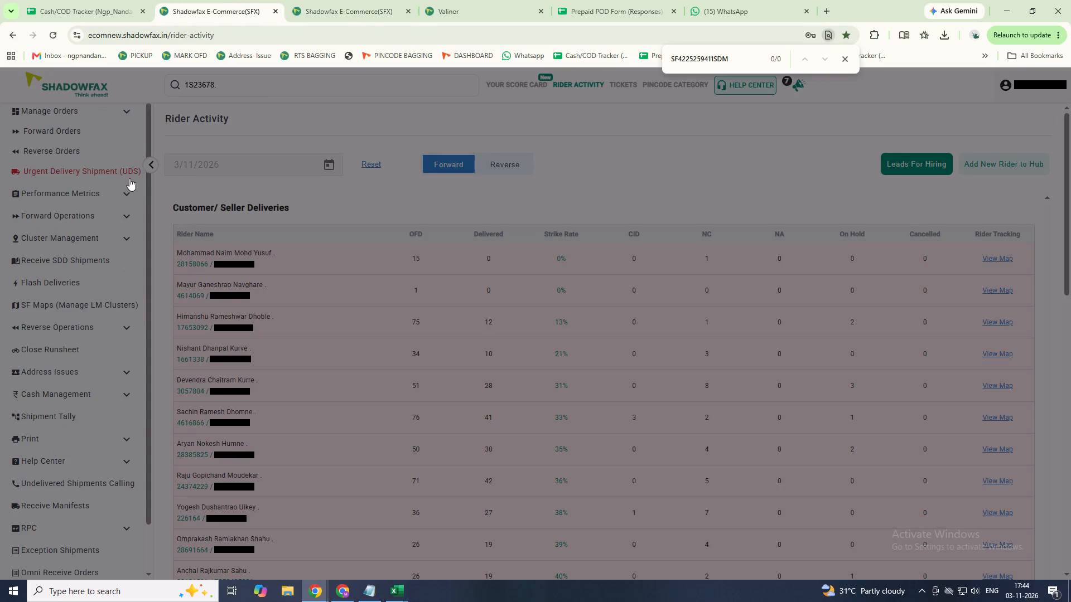
click(67, 133)
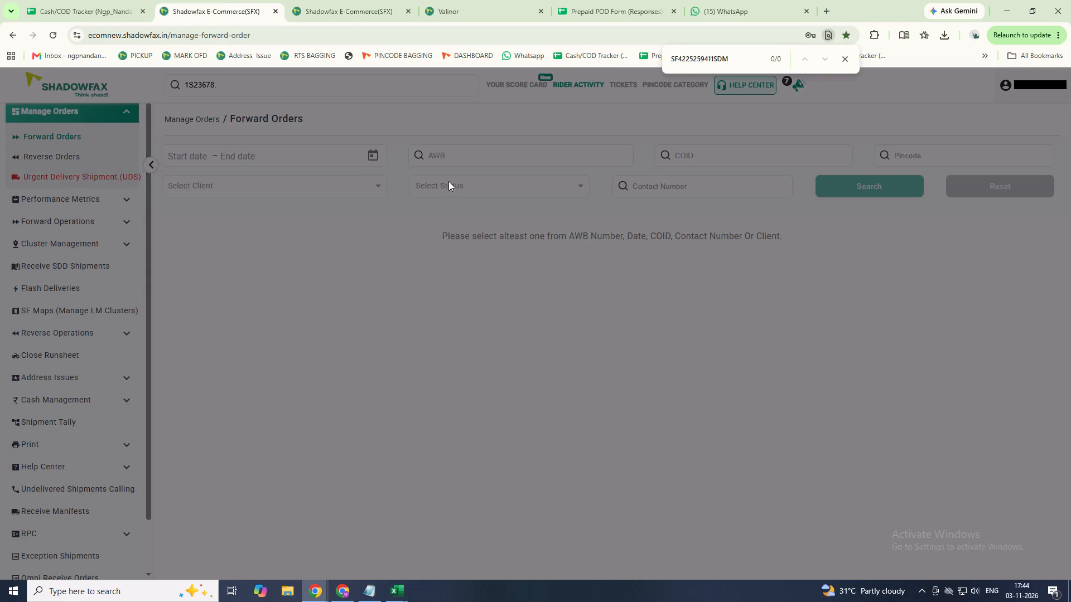
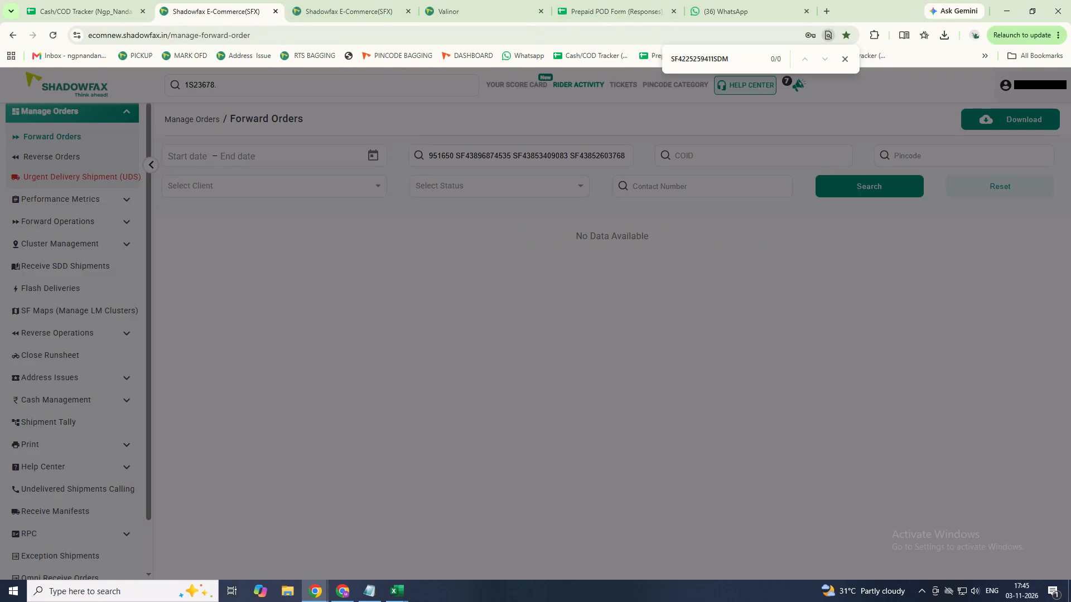
key(Return)
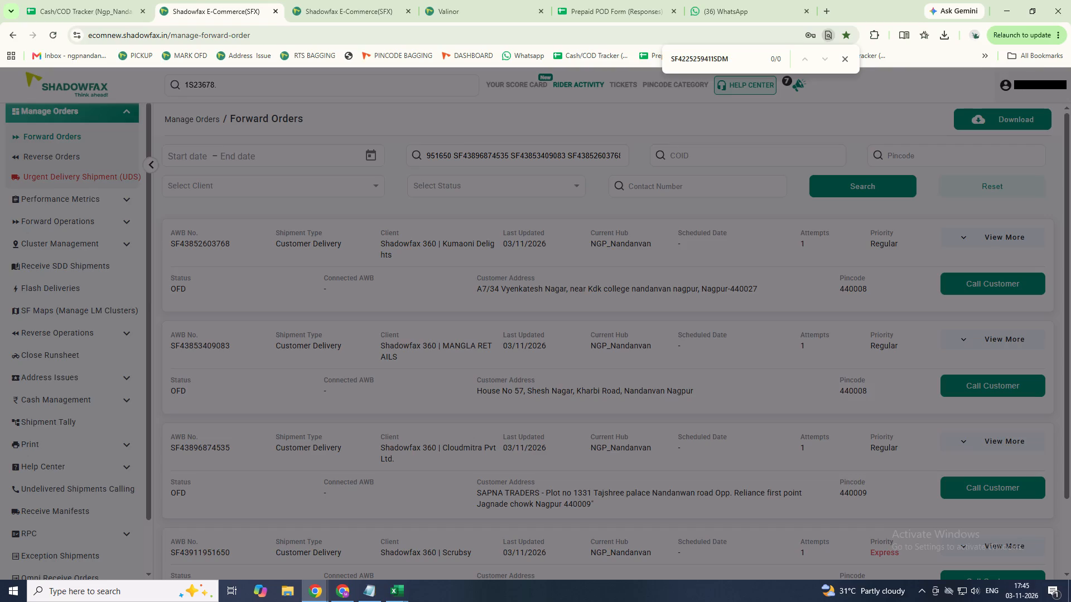
click(981, 240)
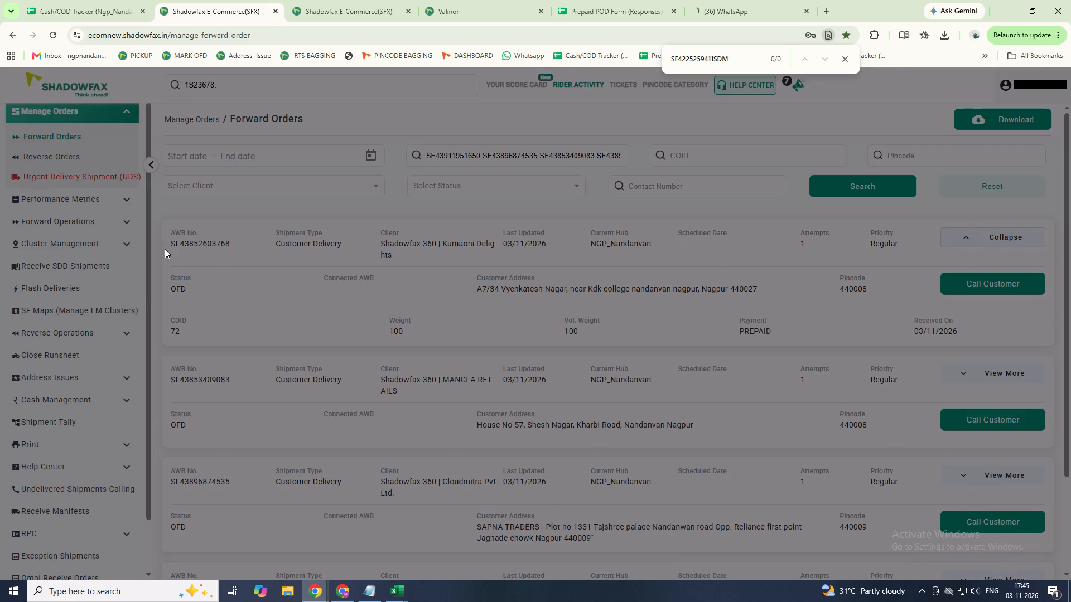
click(192, 242)
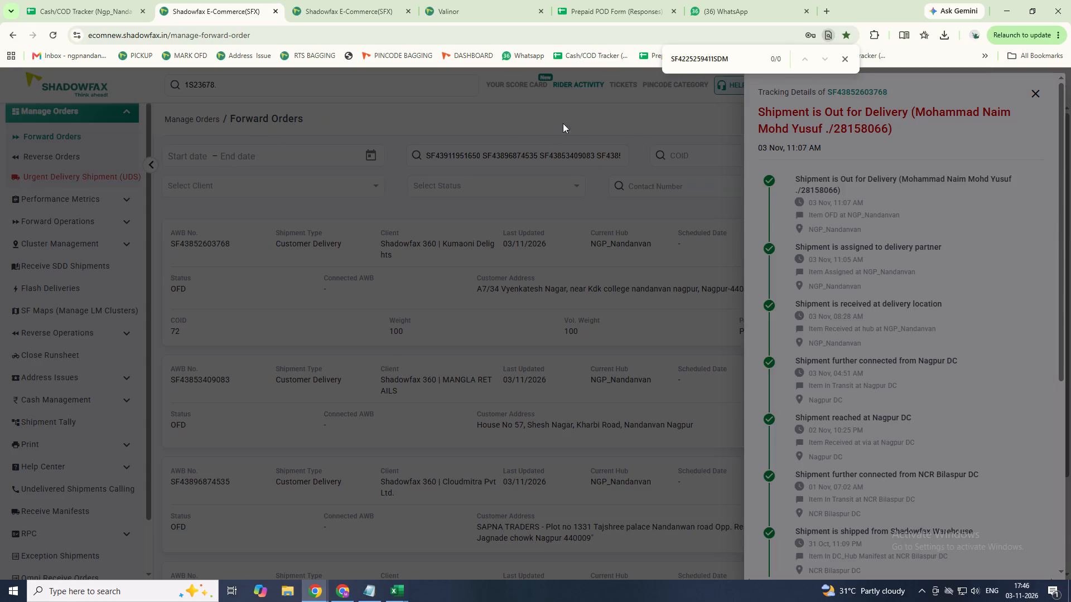
click(581, 83)
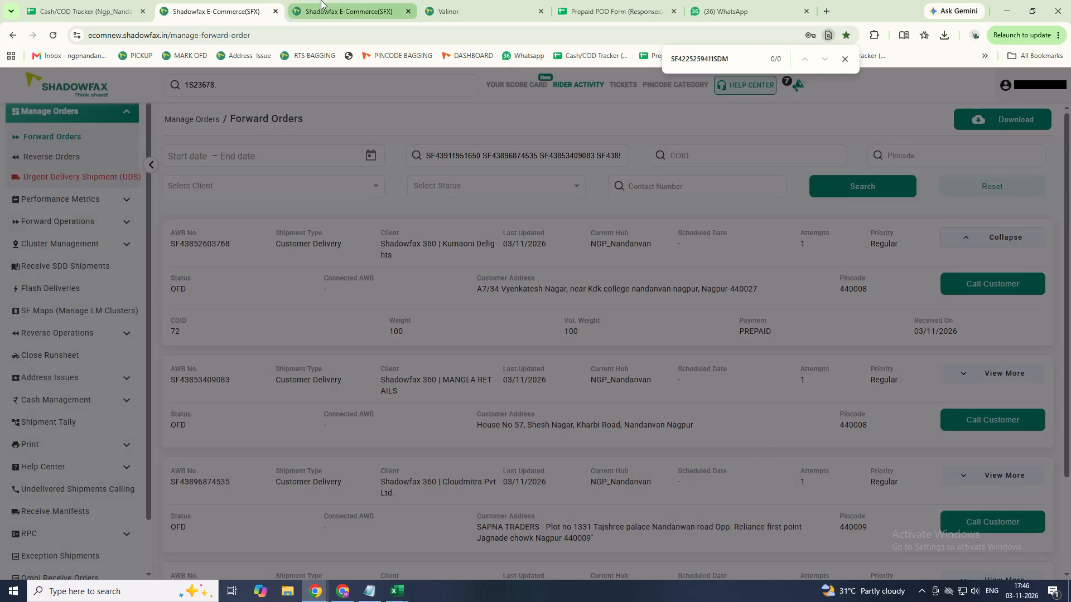
Examine every rider's forward OFD, delivered and strike-rate figures in the Rider Activity report, and return to the Forward Orders results.
click(321, 4)
click(583, 78)
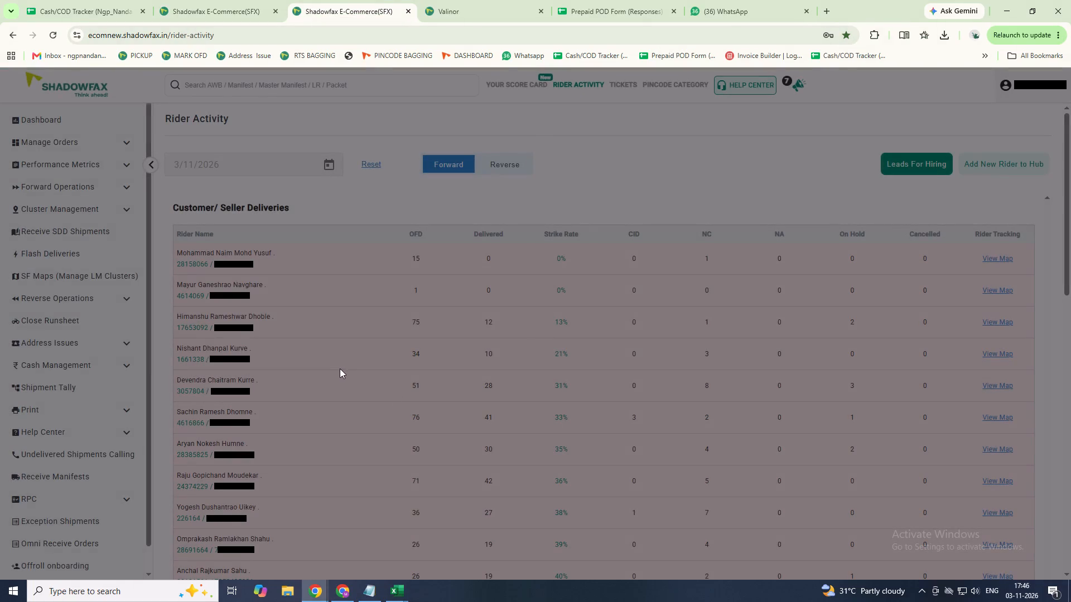
scroll(332, 370, down, 8)
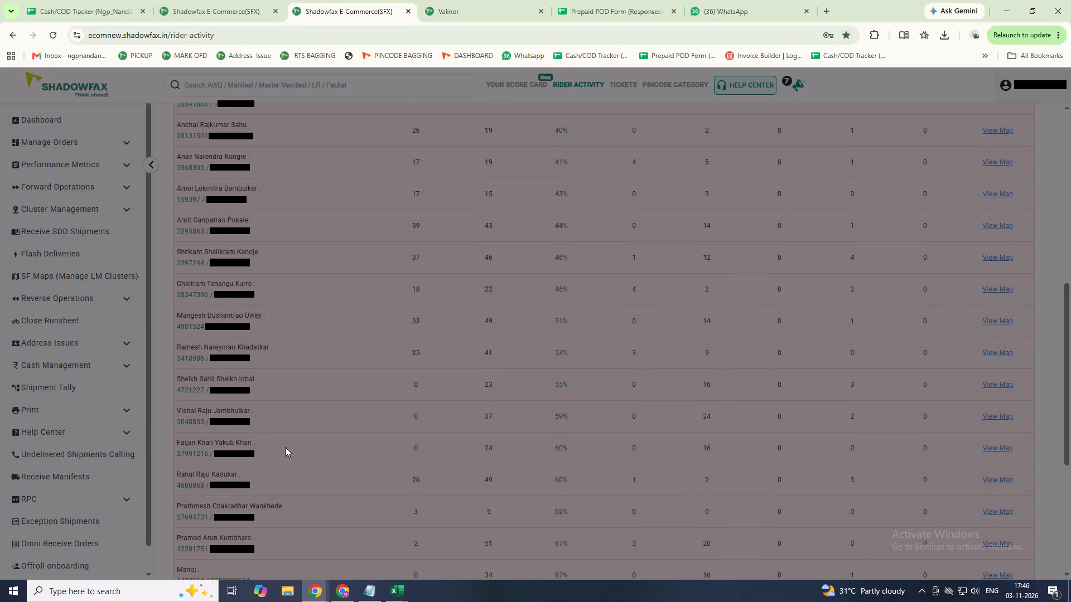
scroll(250, 510, down, 2)
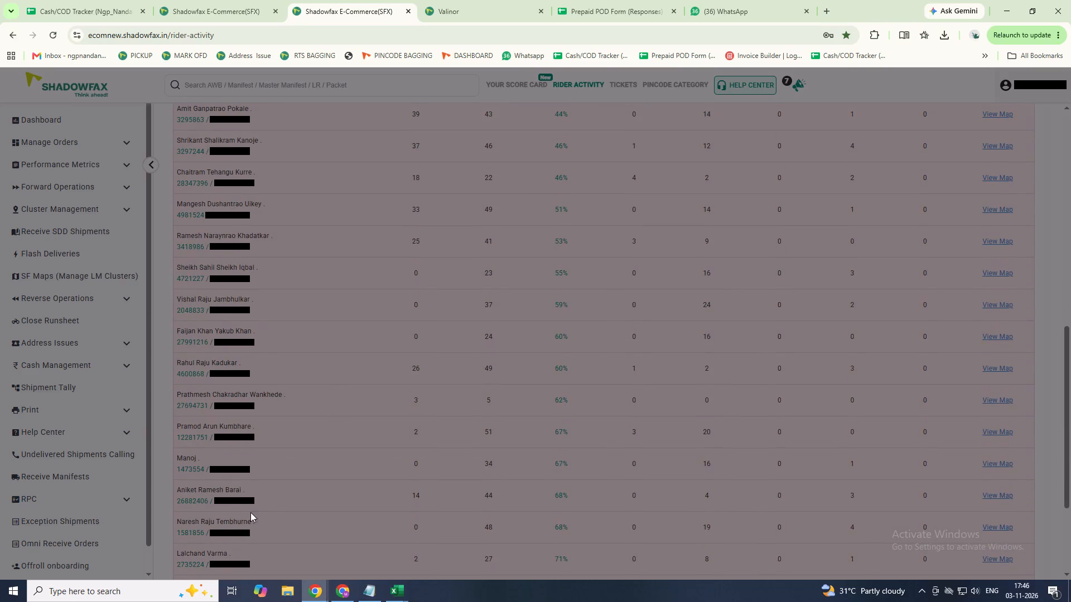
scroll(249, 507, down, 3)
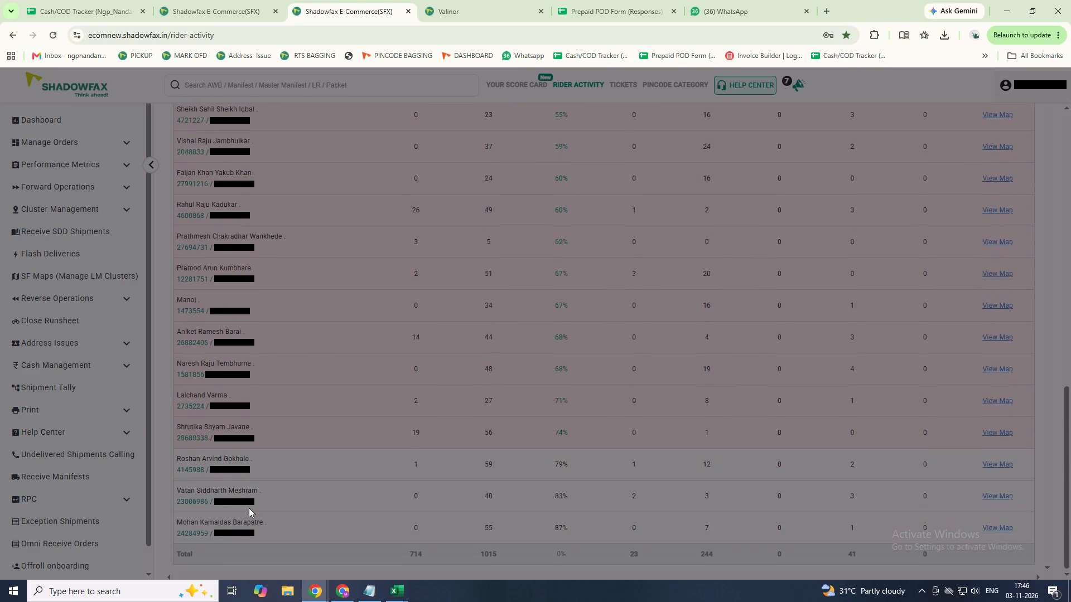
scroll(249, 508, up, 9)
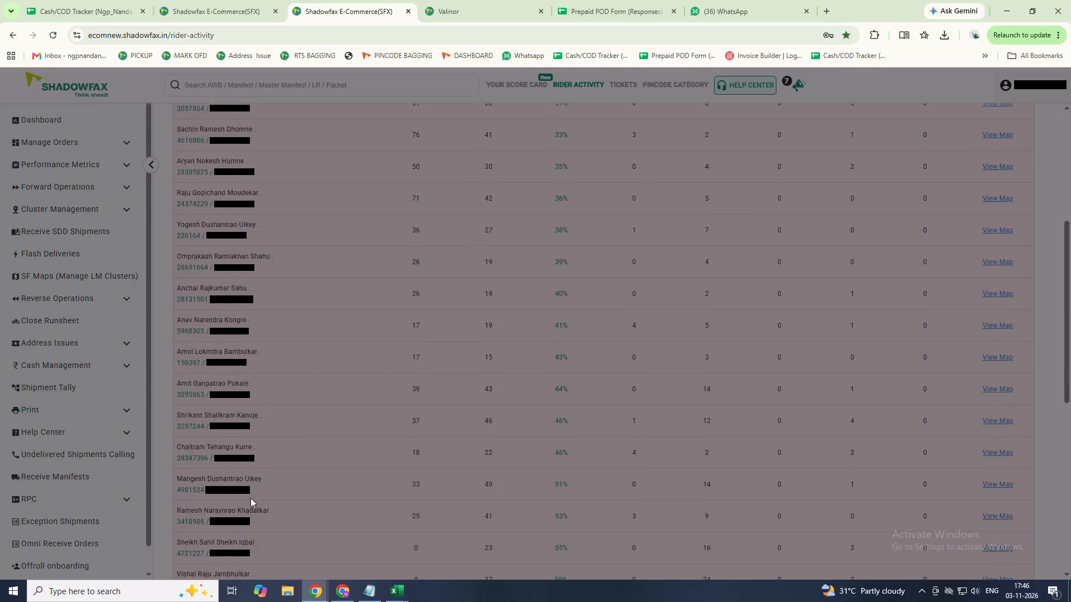
scroll(250, 498, up, 2)
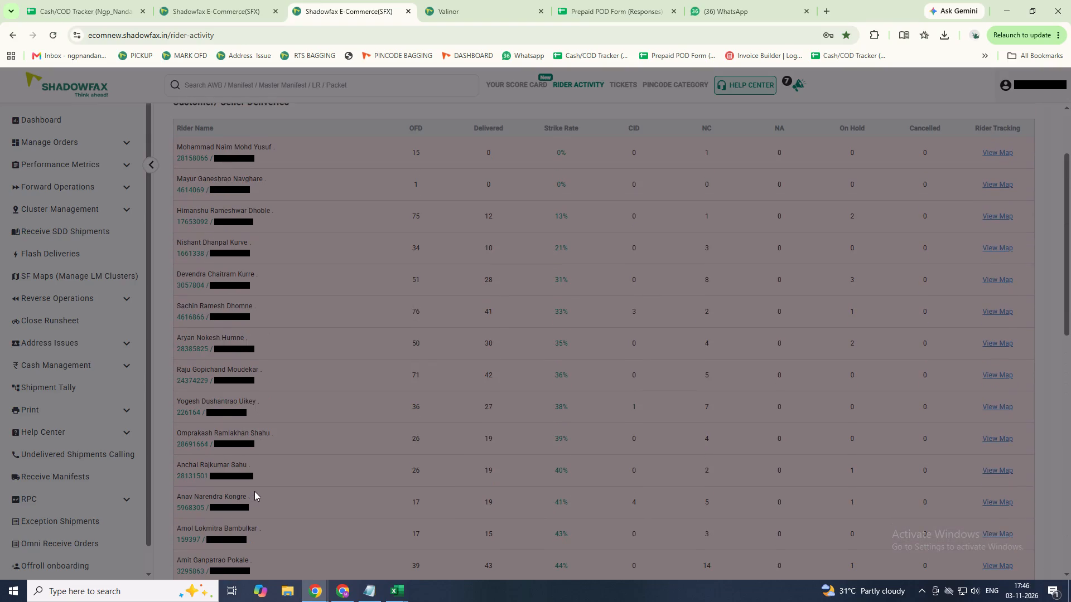
scroll(254, 491, up, 3)
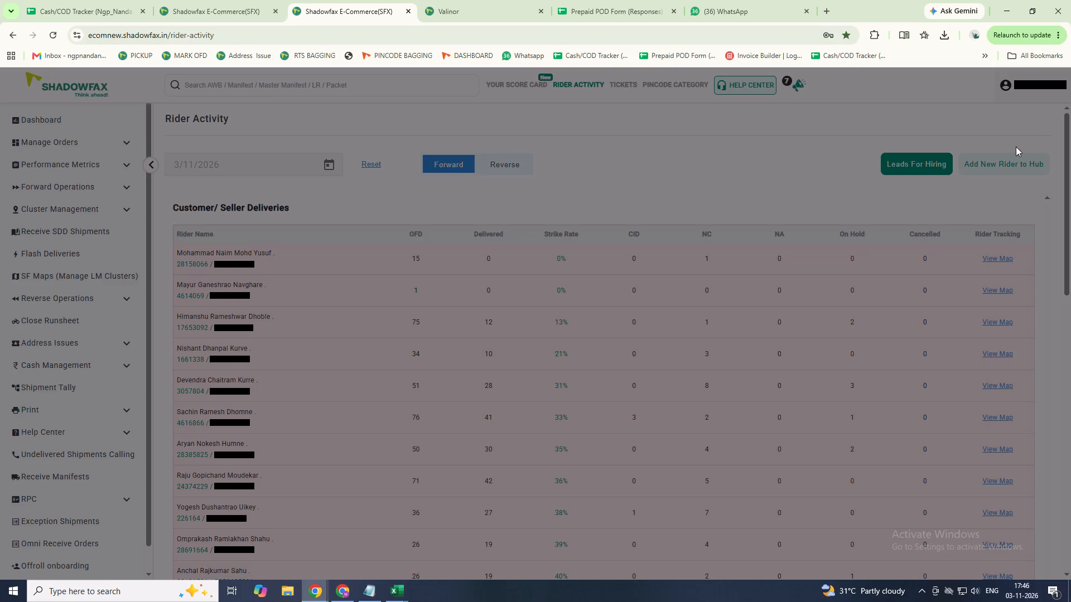
key(space)
click(208, 11)
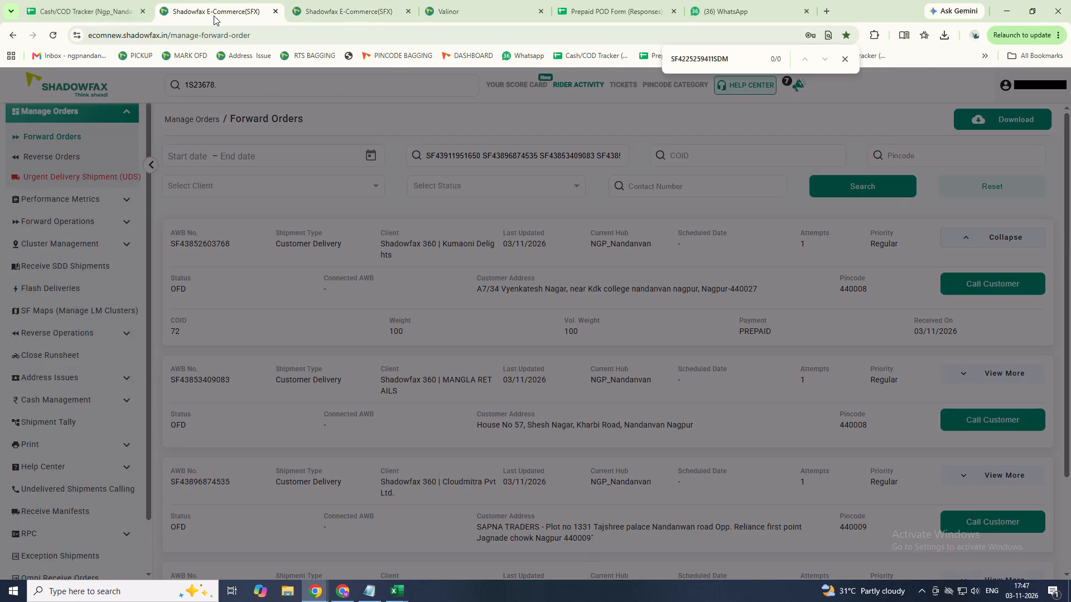
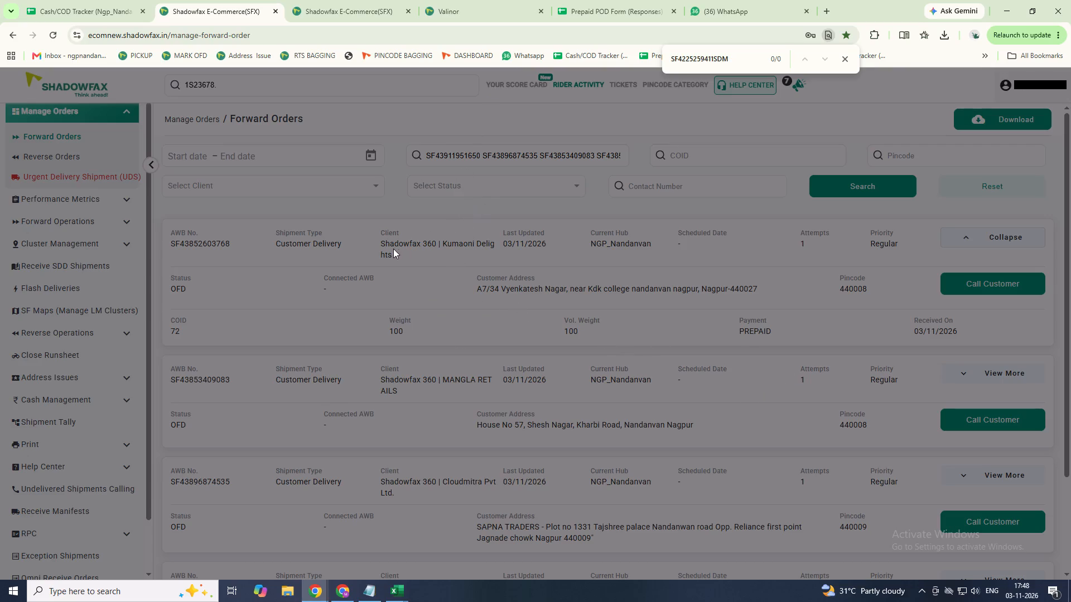
double_click(197, 242)
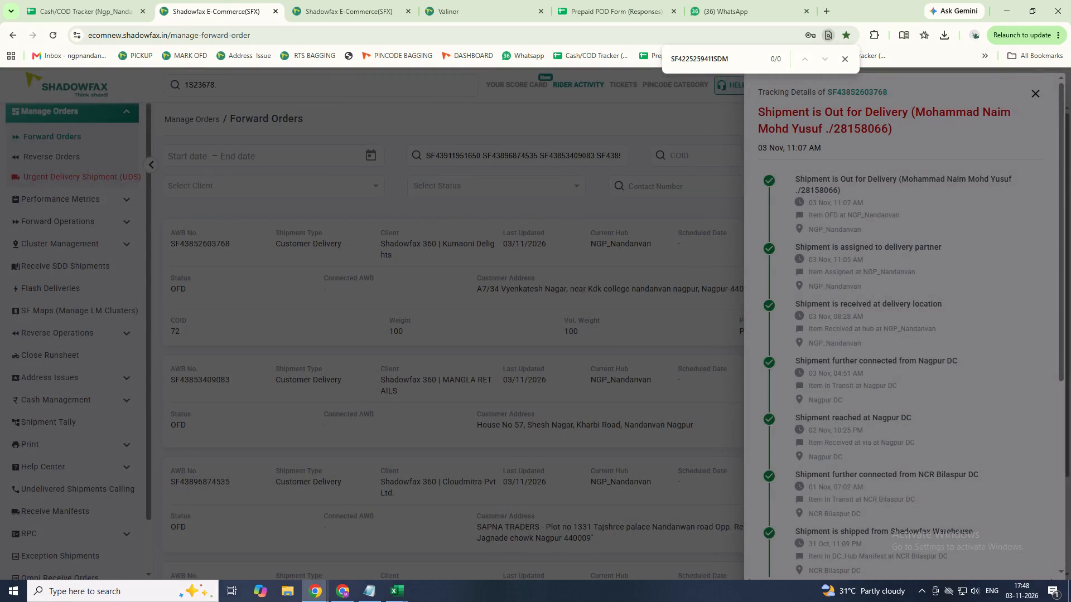
triple_click(214, 240)
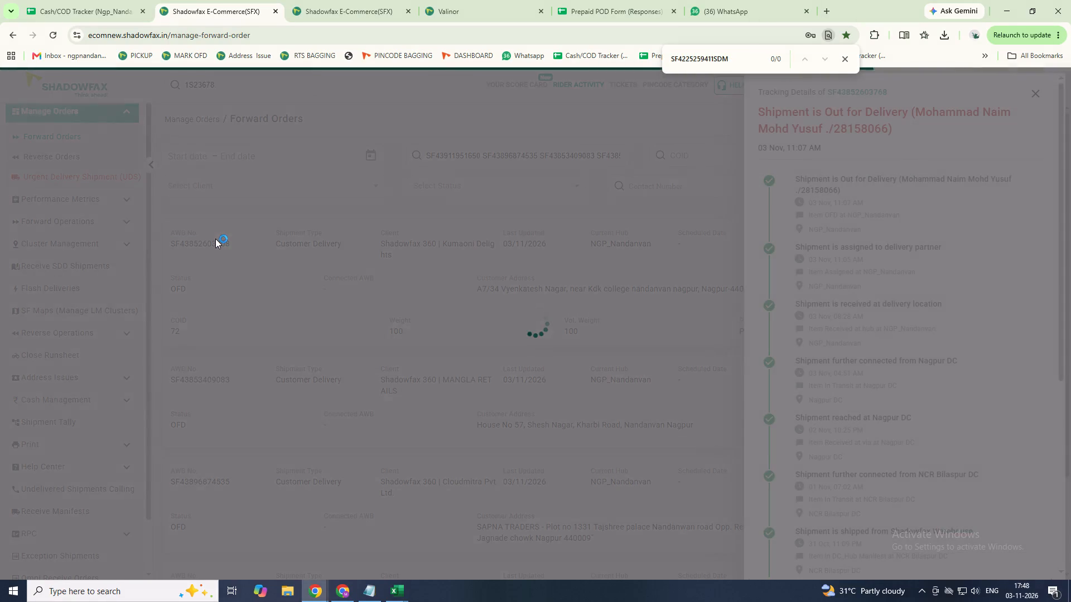
click(216, 239)
click(216, 239)
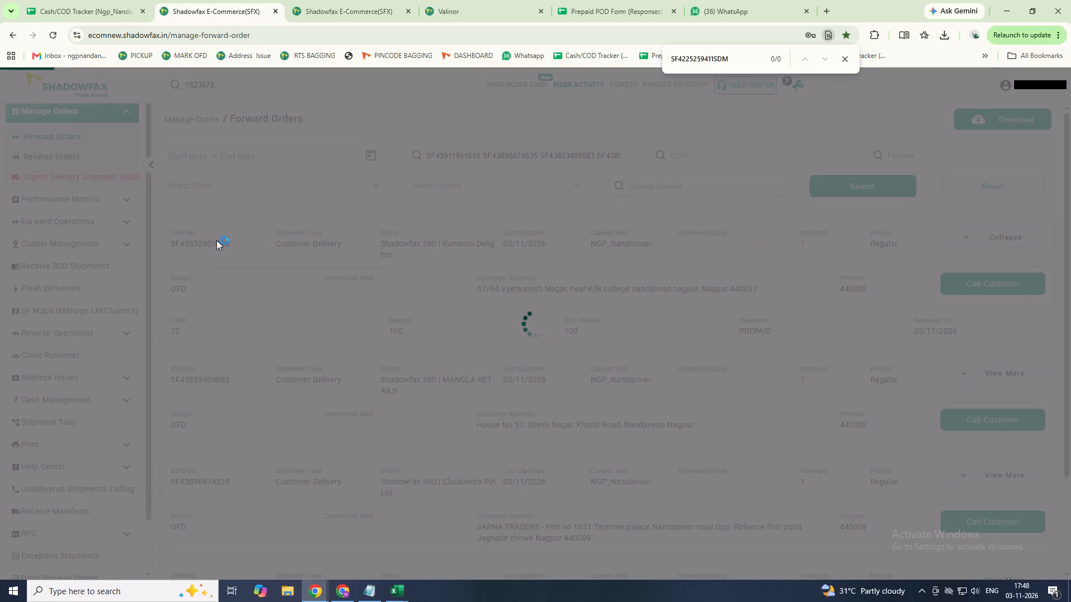
double_click(216, 240)
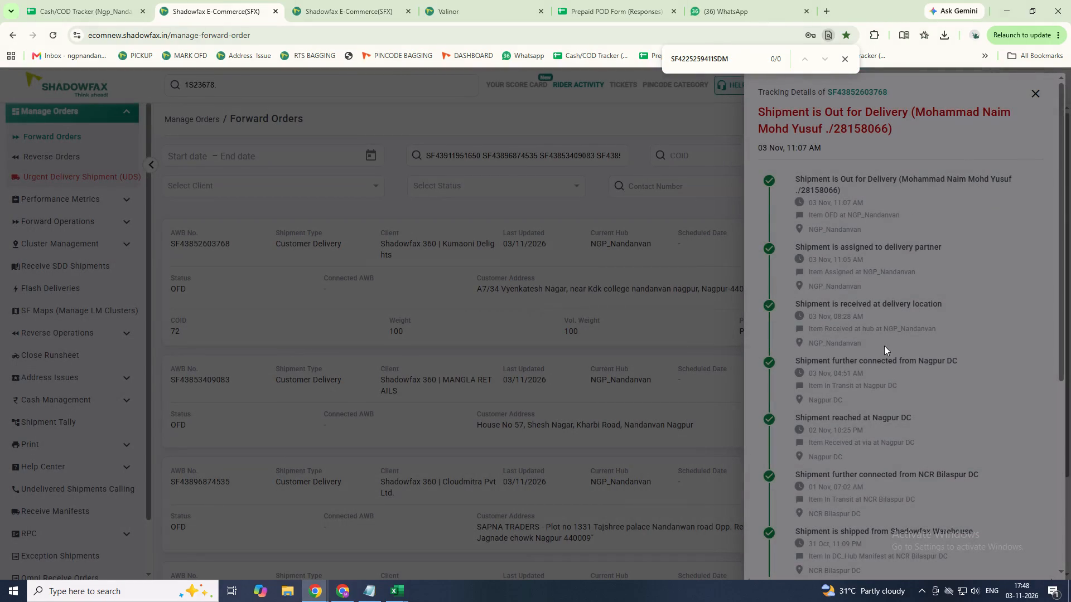
double_click(852, 91)
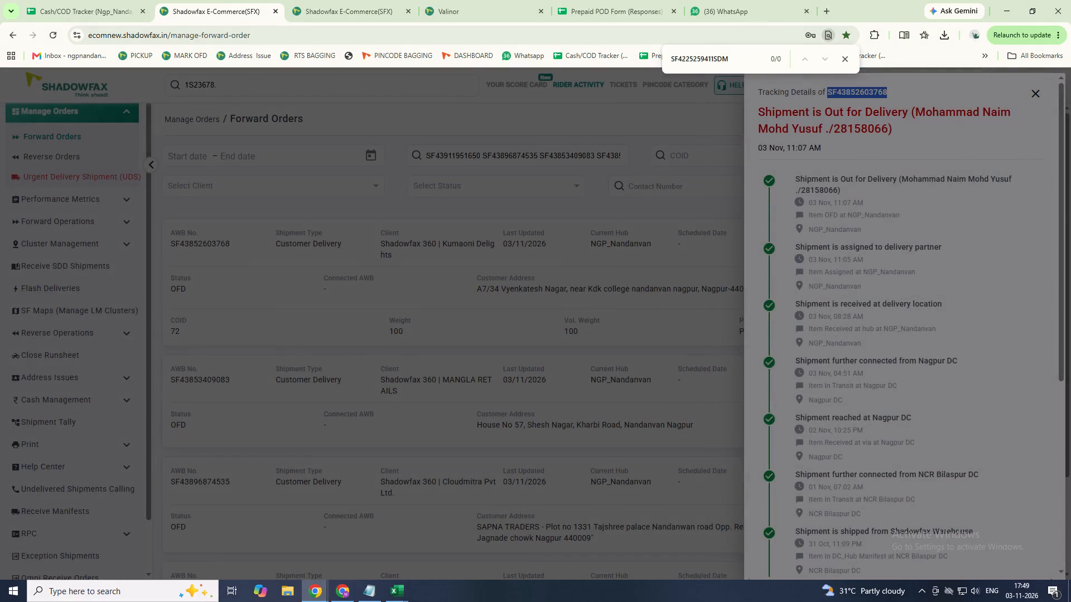
key(ctrl+c)
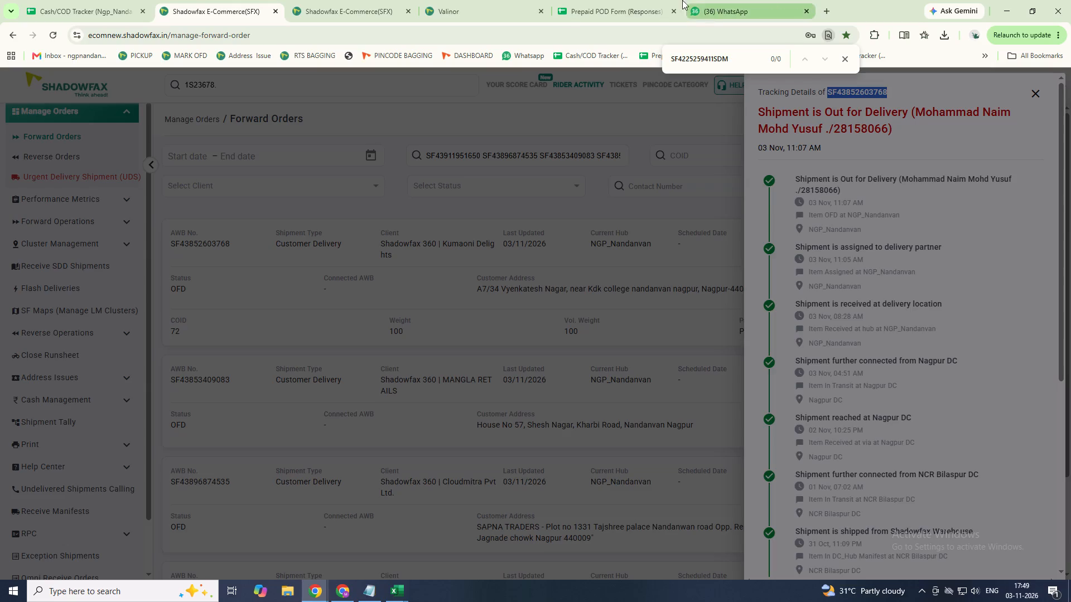
drag(384, 3, 380, 9)
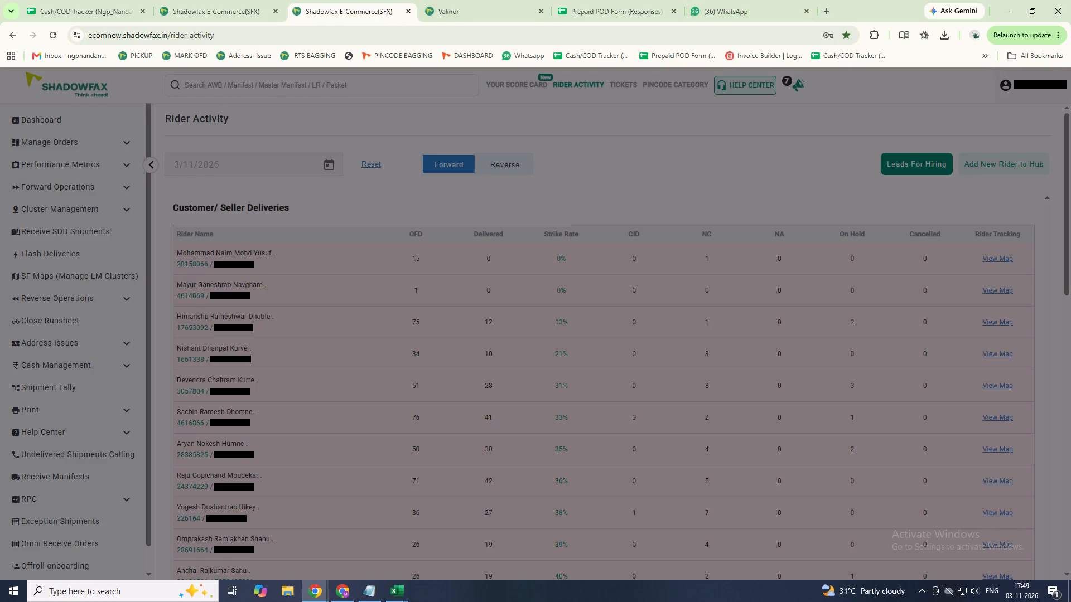
click(223, 85)
key(ctrl+v)
key(Return)
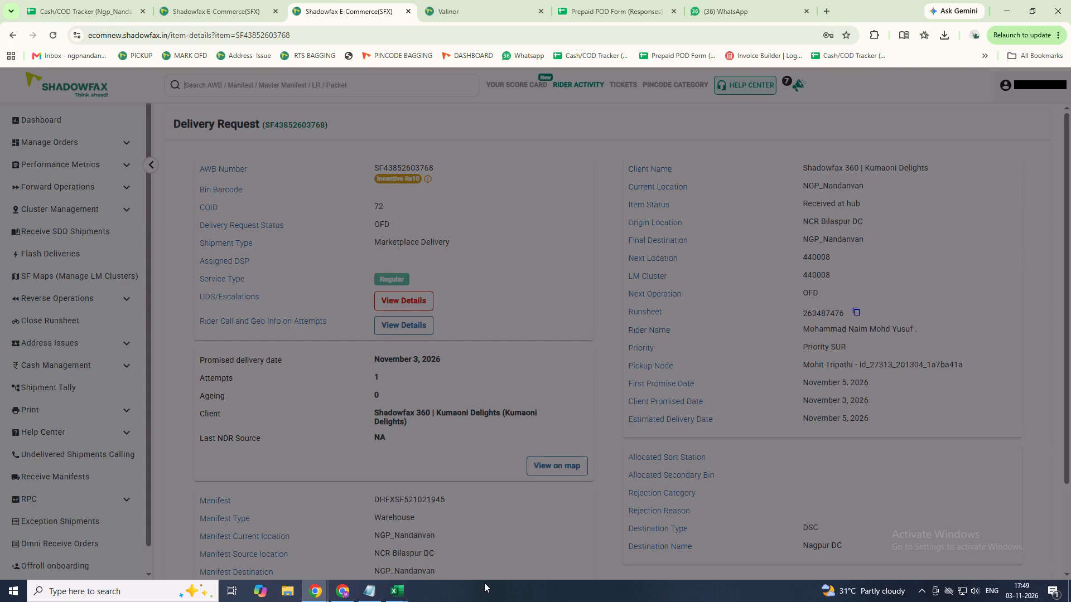
Examine the delivery request's details and load its order tracking history to review the shipment's movement events.
scroll(484, 582, down, 3)
scroll(486, 535, down, 6)
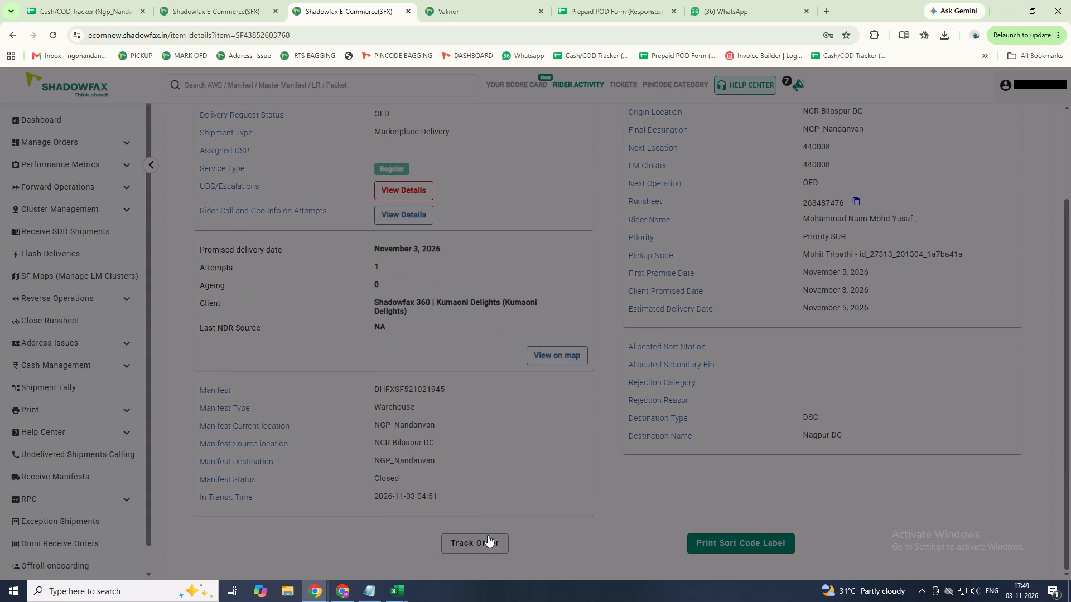
click(488, 536)
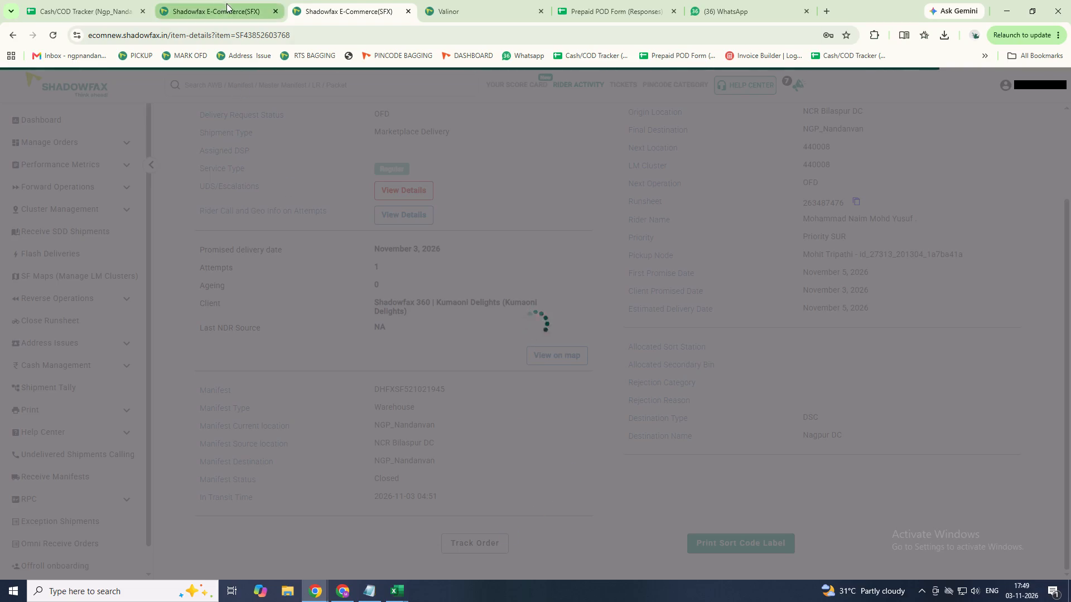
click(335, 8)
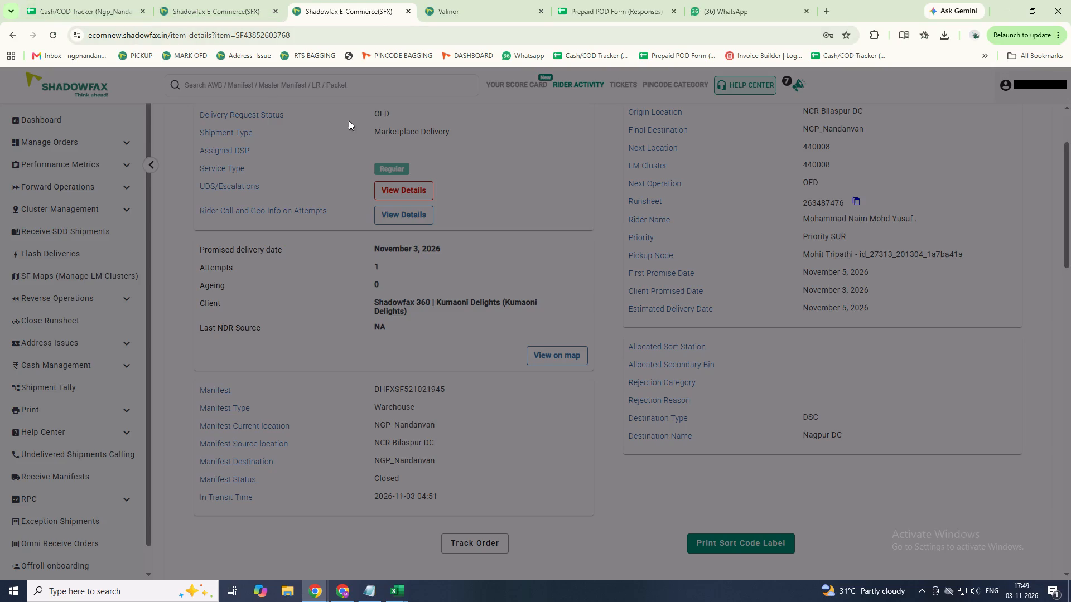
scroll(378, 154, down, 4)
scroll(405, 217, down, 5)
scroll(411, 238, up, 4)
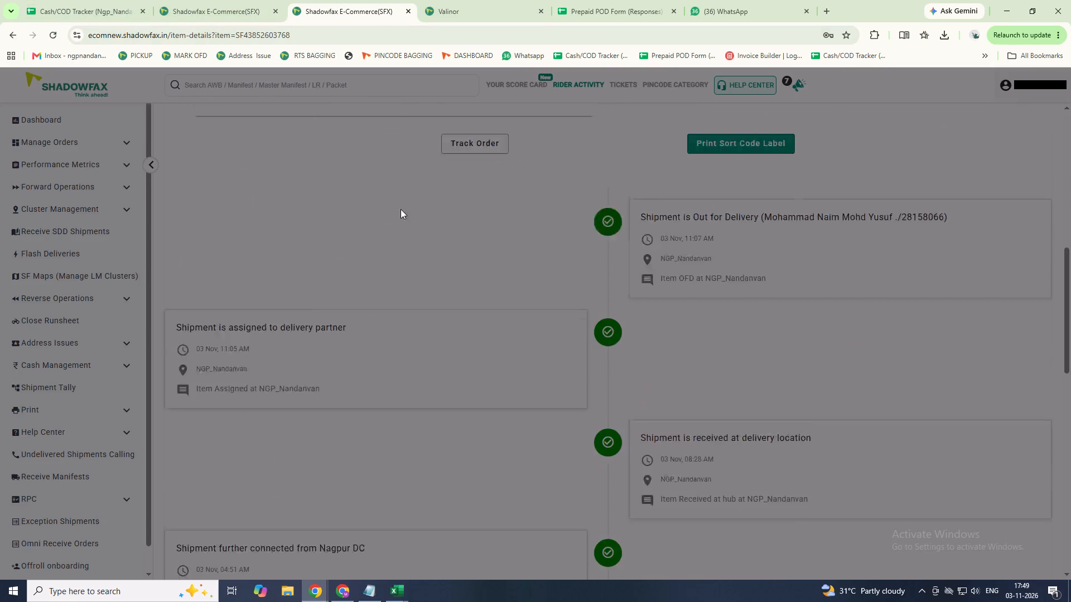
scroll(401, 203, up, 3)
scroll(372, 142, up, 4)
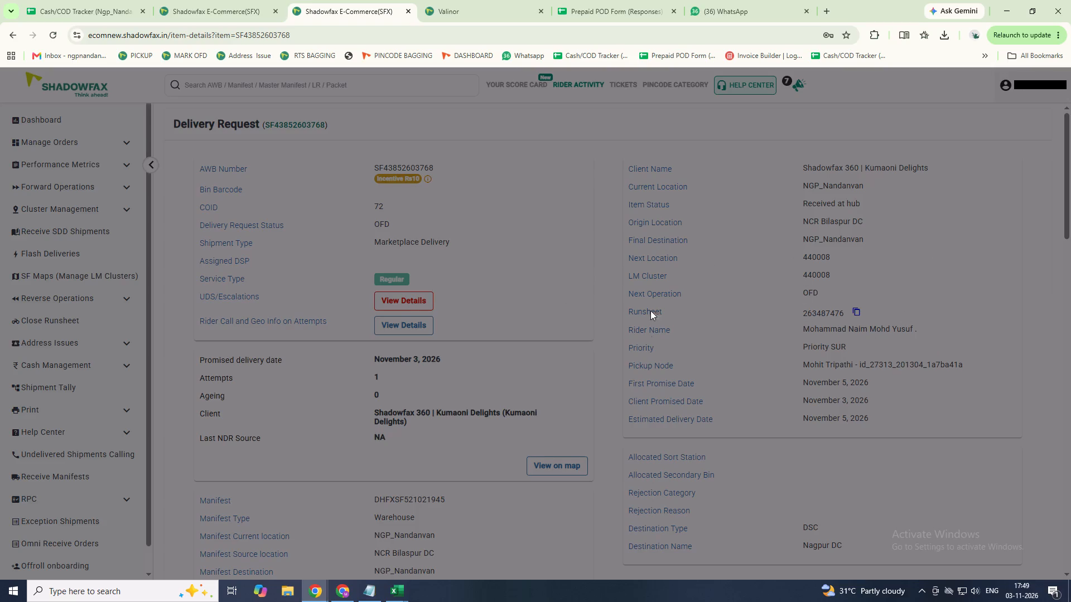
scroll(657, 450, down, 1)
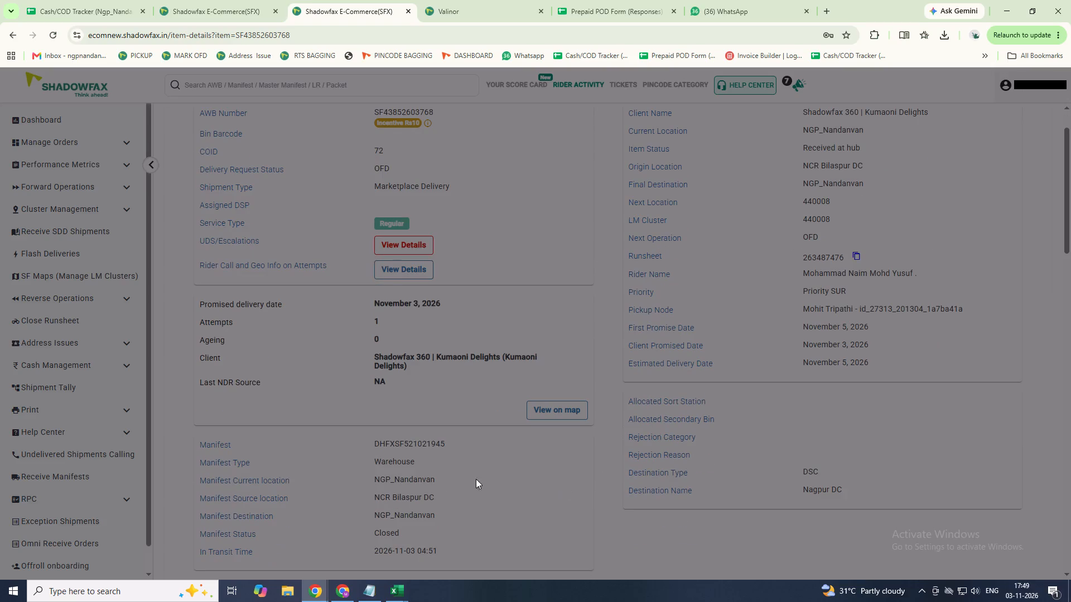
scroll(383, 233, up, 4)
click(398, 301)
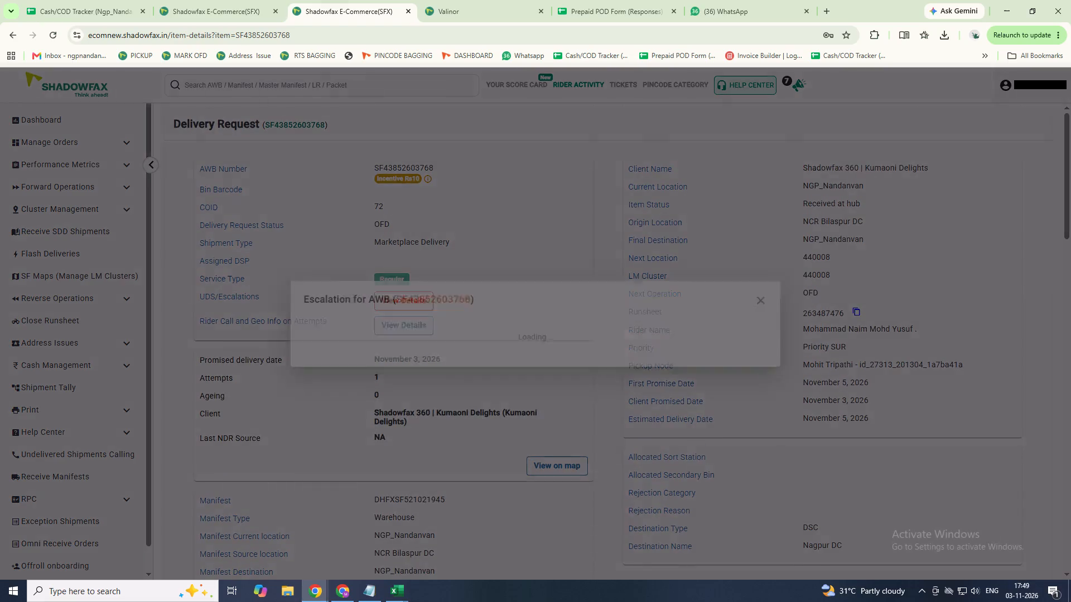
drag(558, 268, 568, 271)
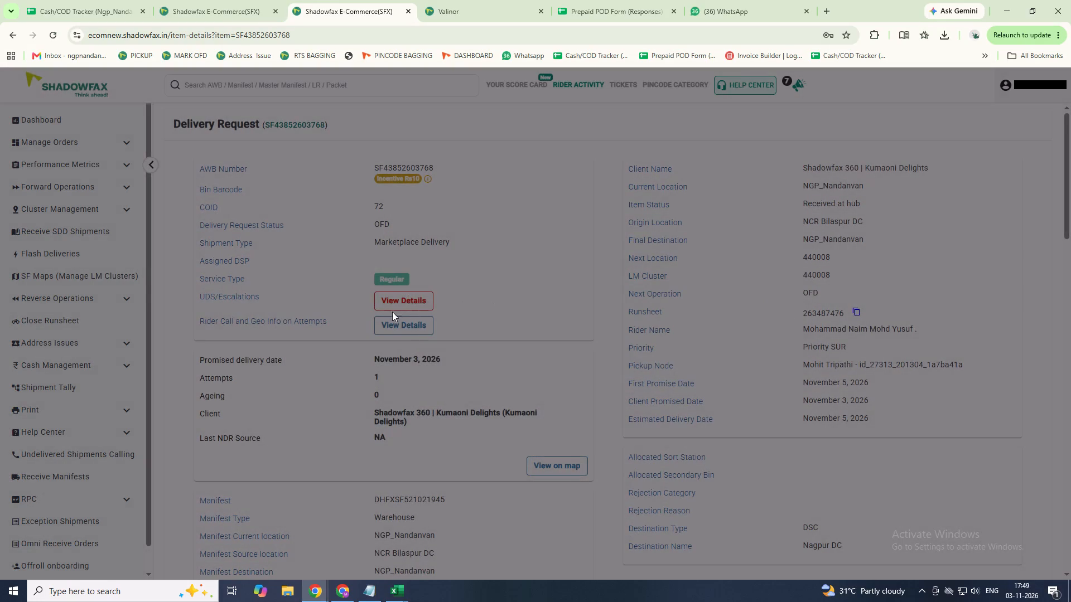
click(398, 303)
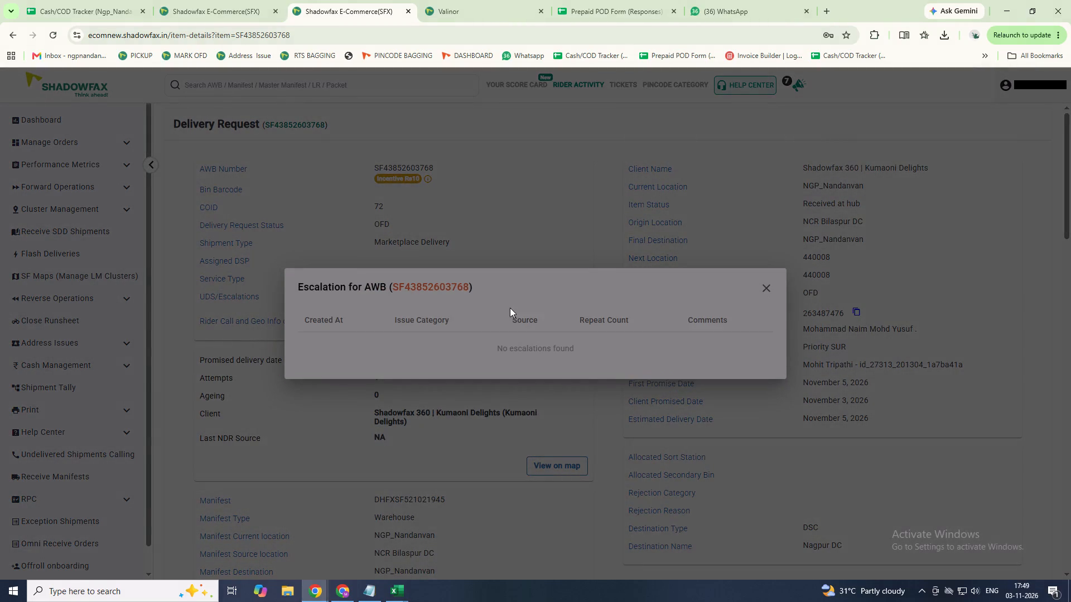
click(771, 281)
click(763, 288)
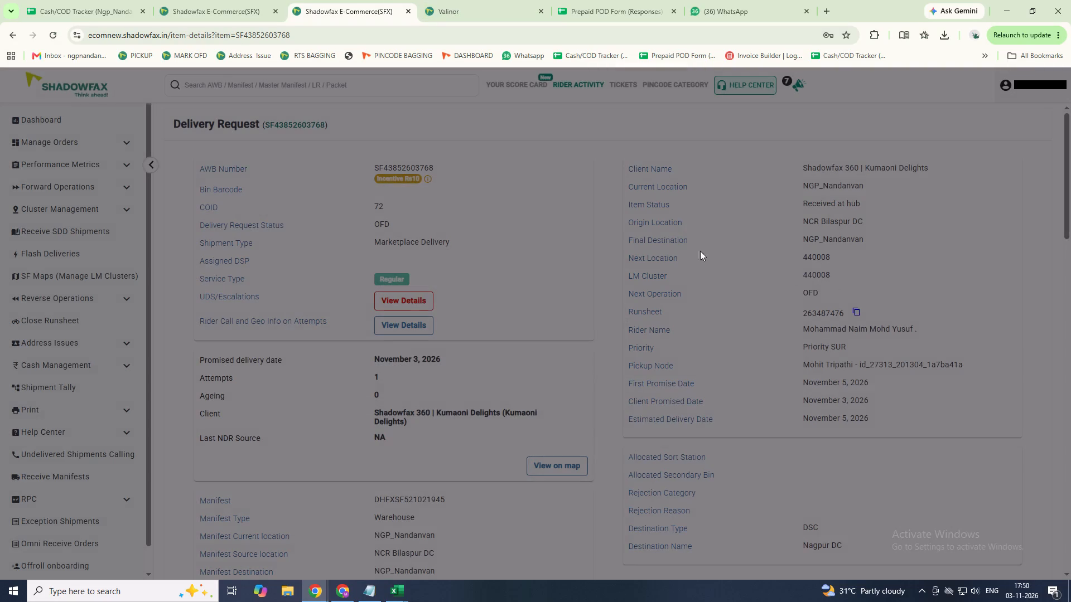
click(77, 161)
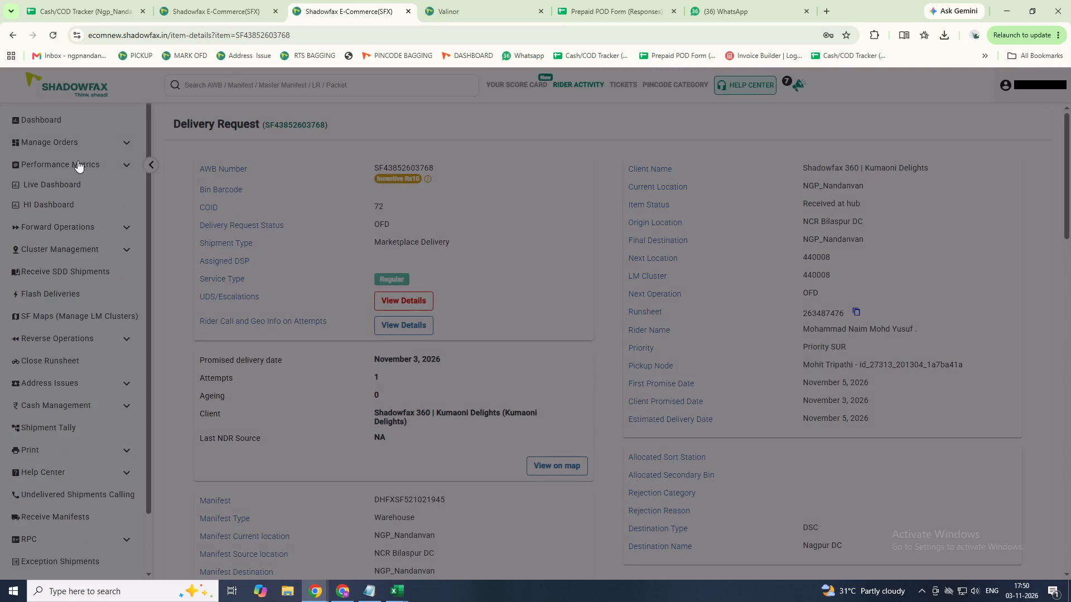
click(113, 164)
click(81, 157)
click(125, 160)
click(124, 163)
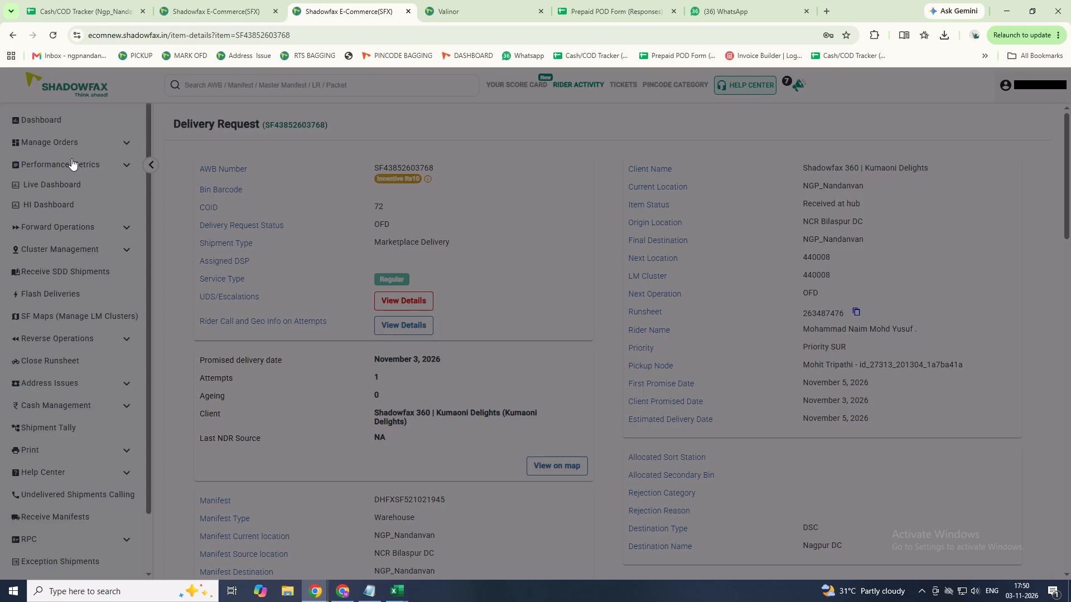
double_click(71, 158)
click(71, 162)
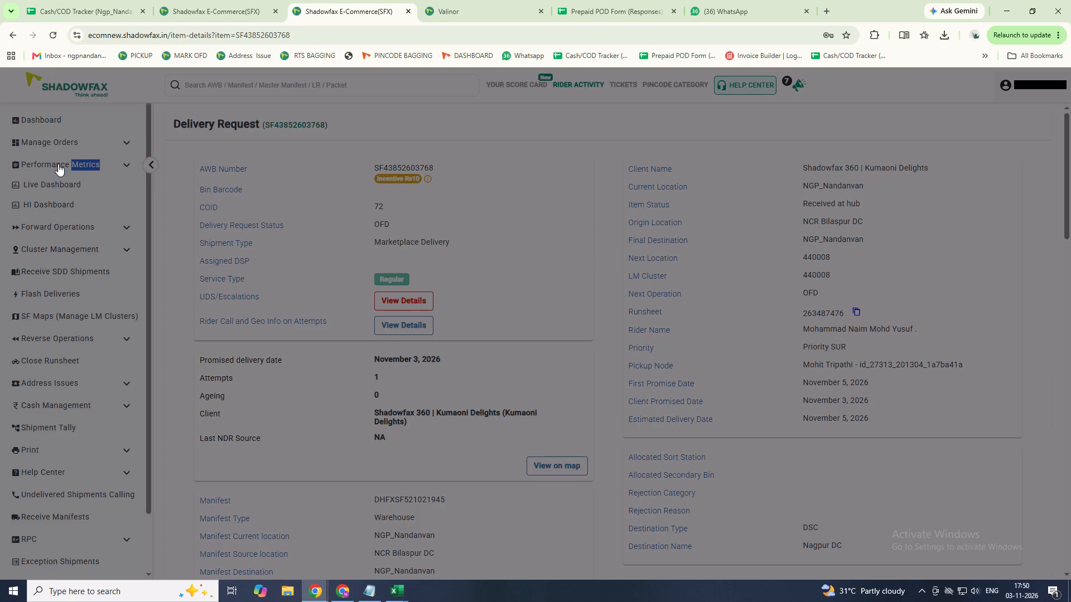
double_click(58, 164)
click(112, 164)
double_click(279, 123)
click(281, 128)
double_click(284, 125)
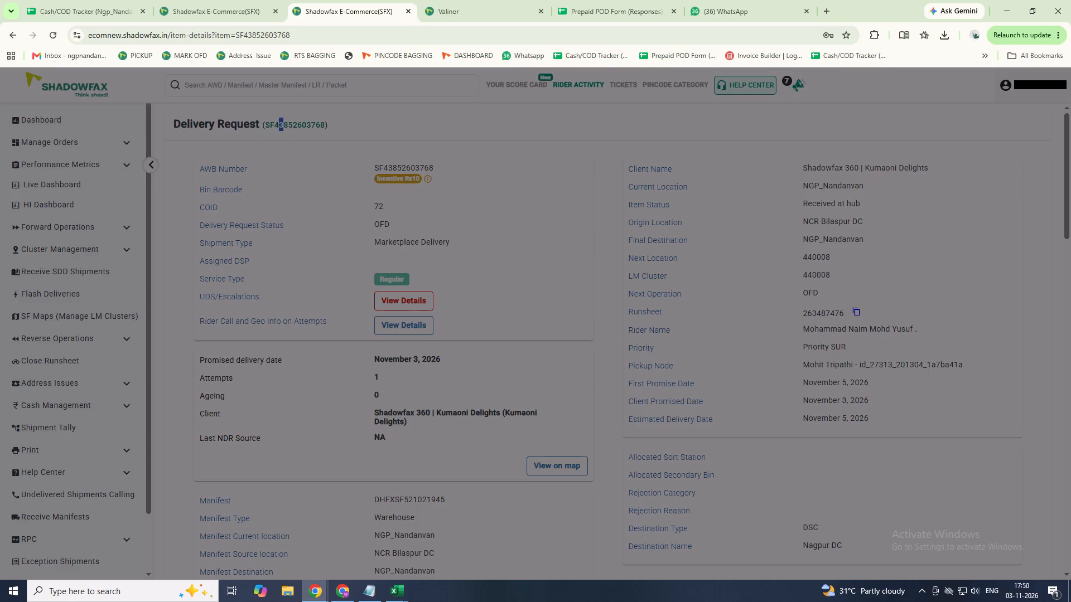
click(284, 129)
triple_click(290, 125)
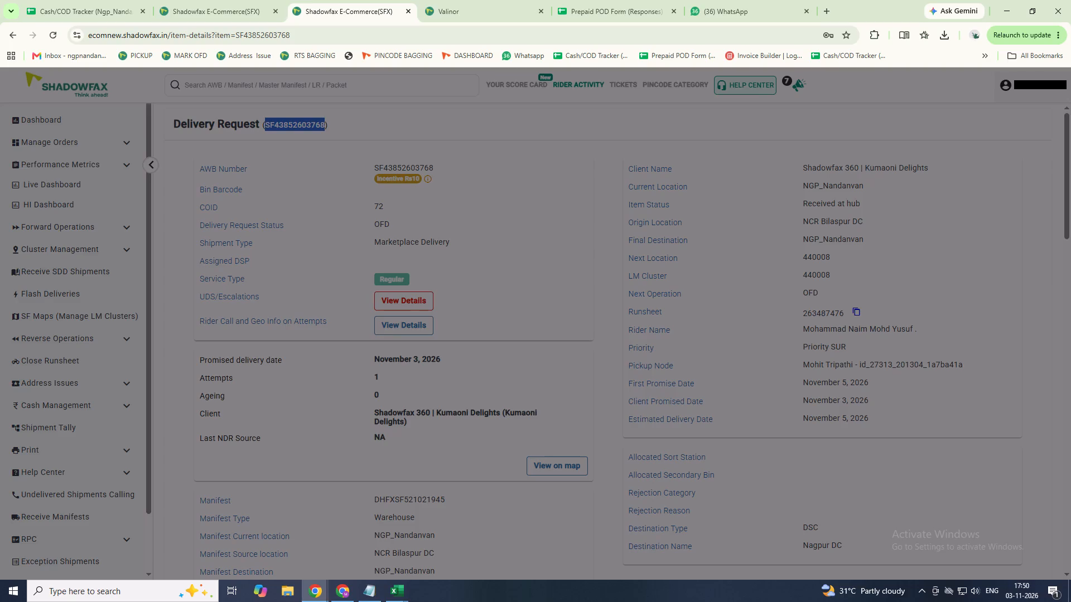
key(ctrl+c)
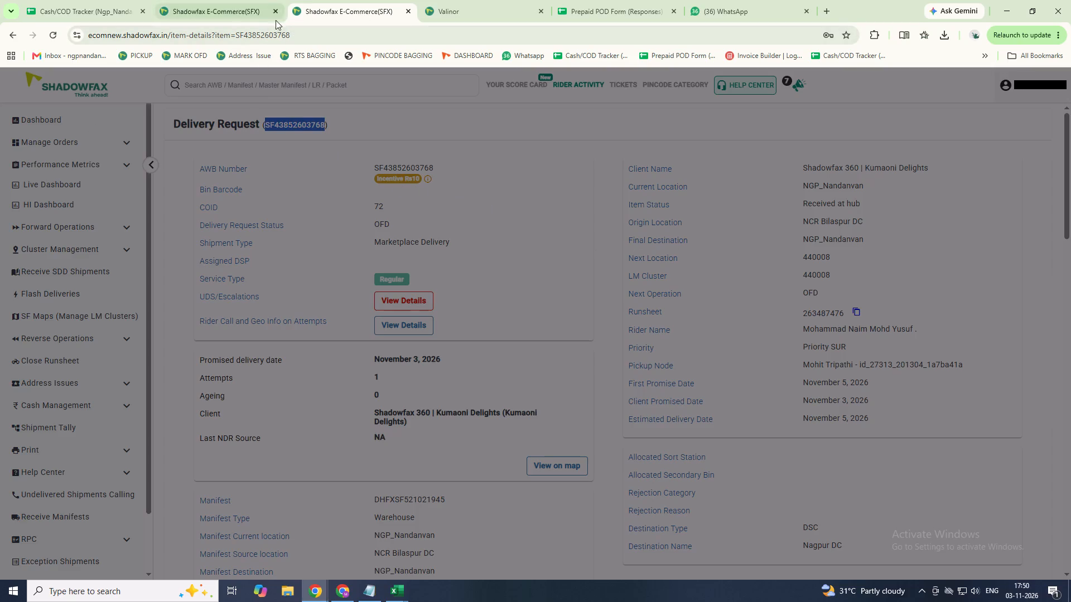
click(243, 3)
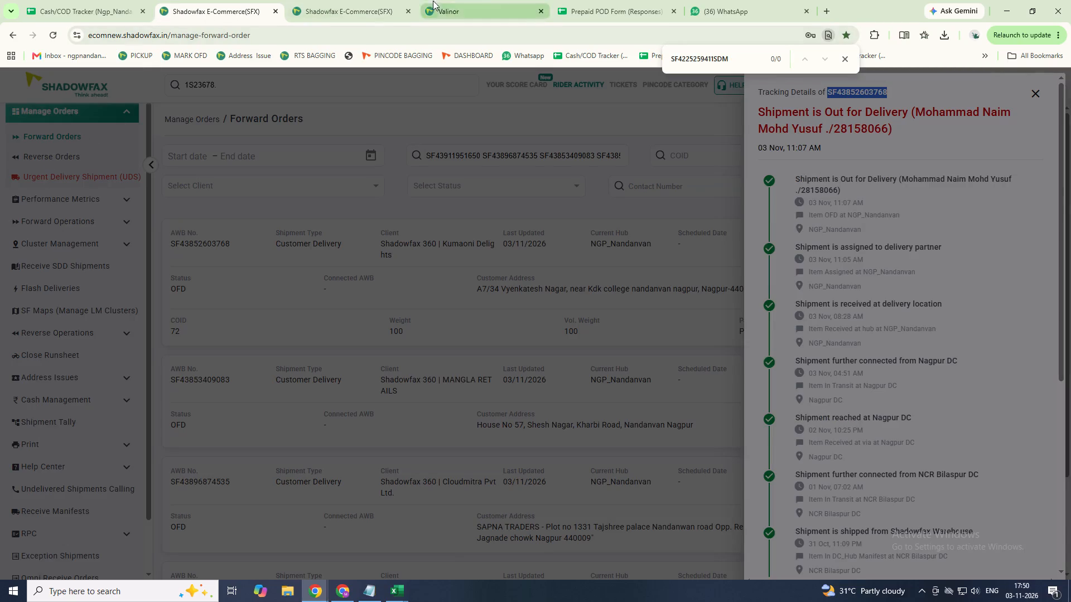
click(349, 4)
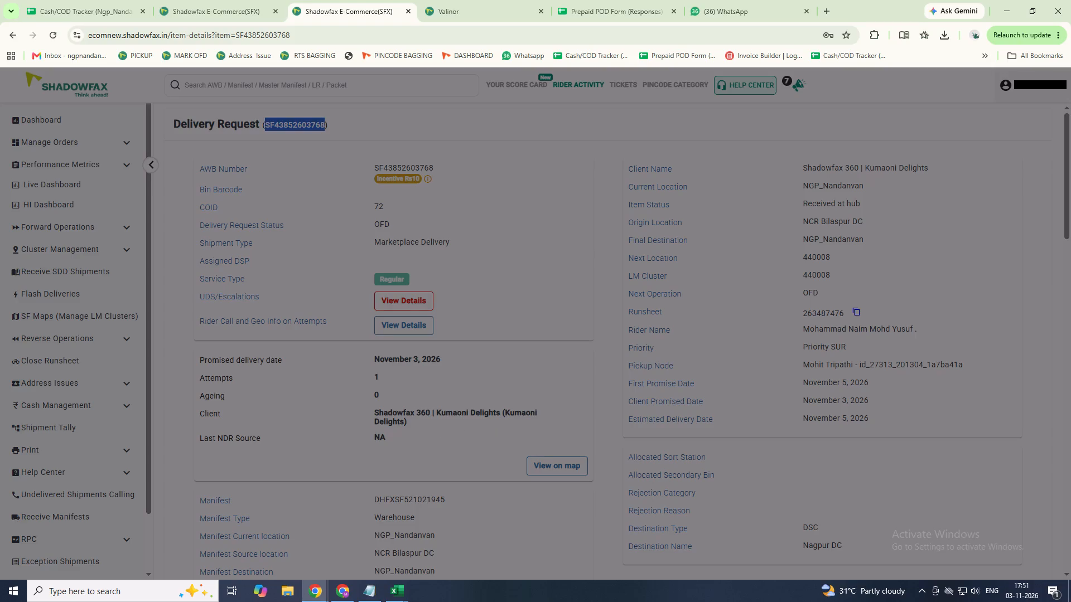
click(547, 464)
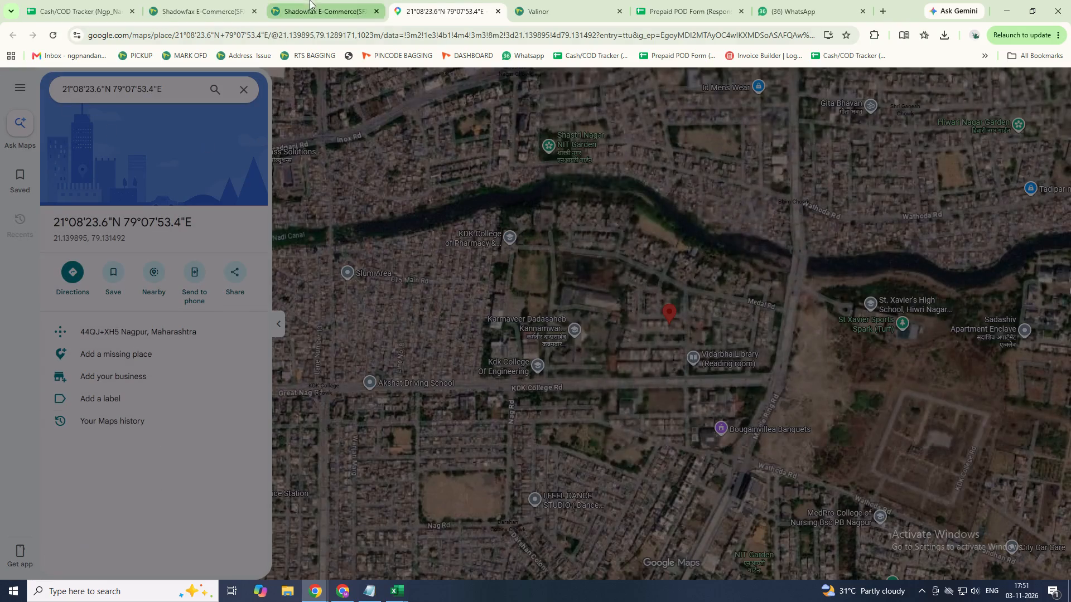
click(317, 8)
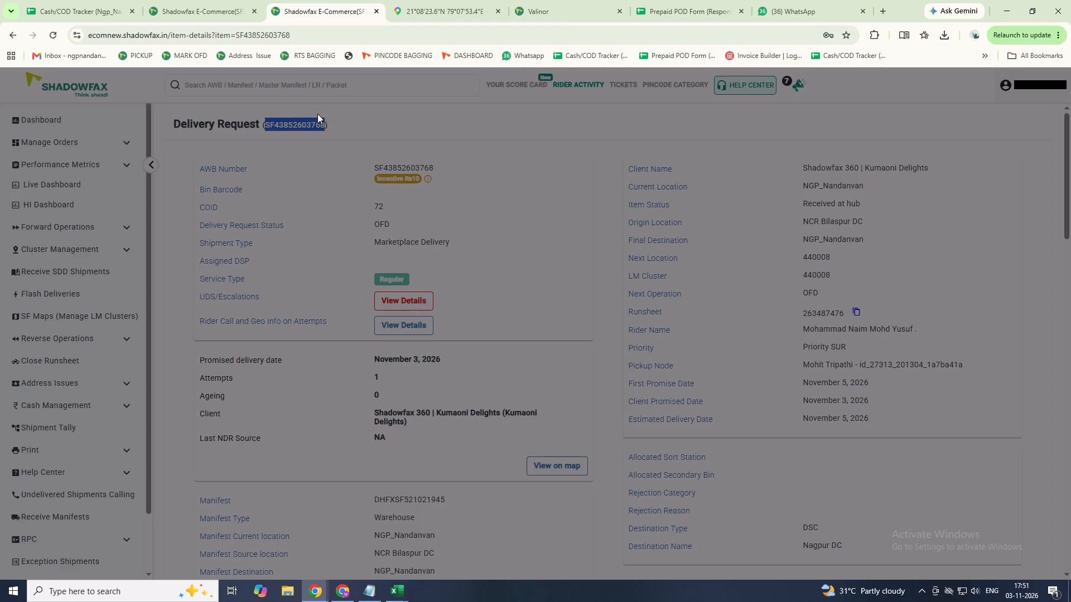
click(124, 142)
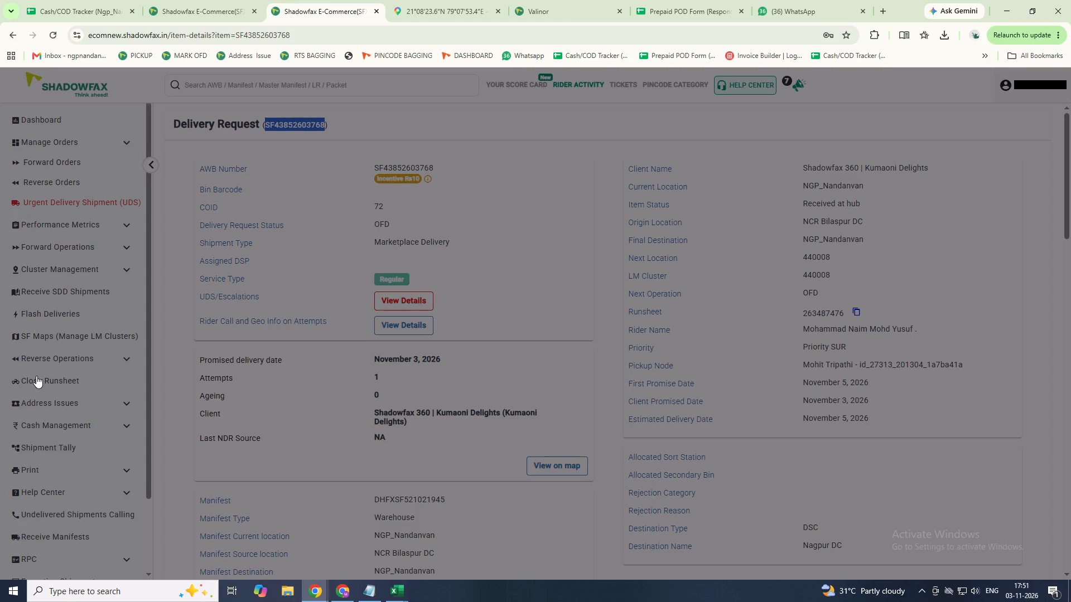
click(31, 401)
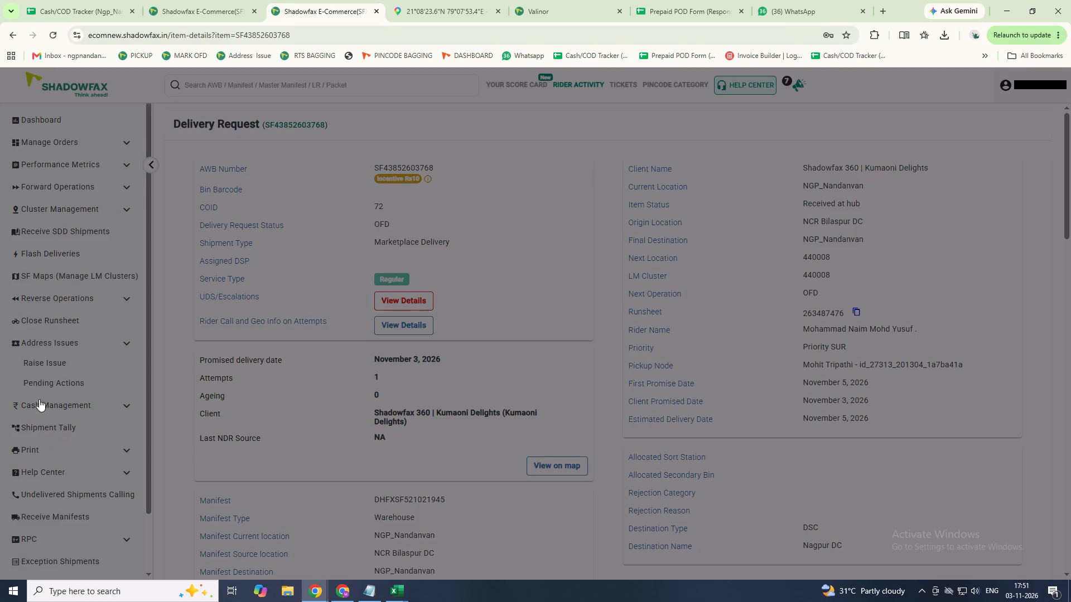
click(49, 365)
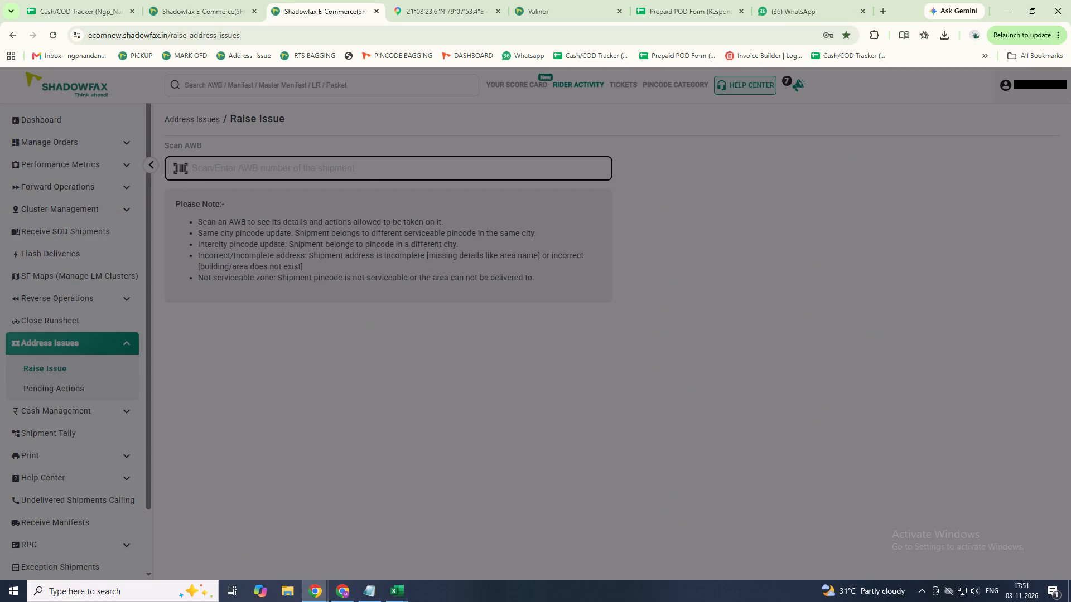
key(ctrl+v)
key(Return)
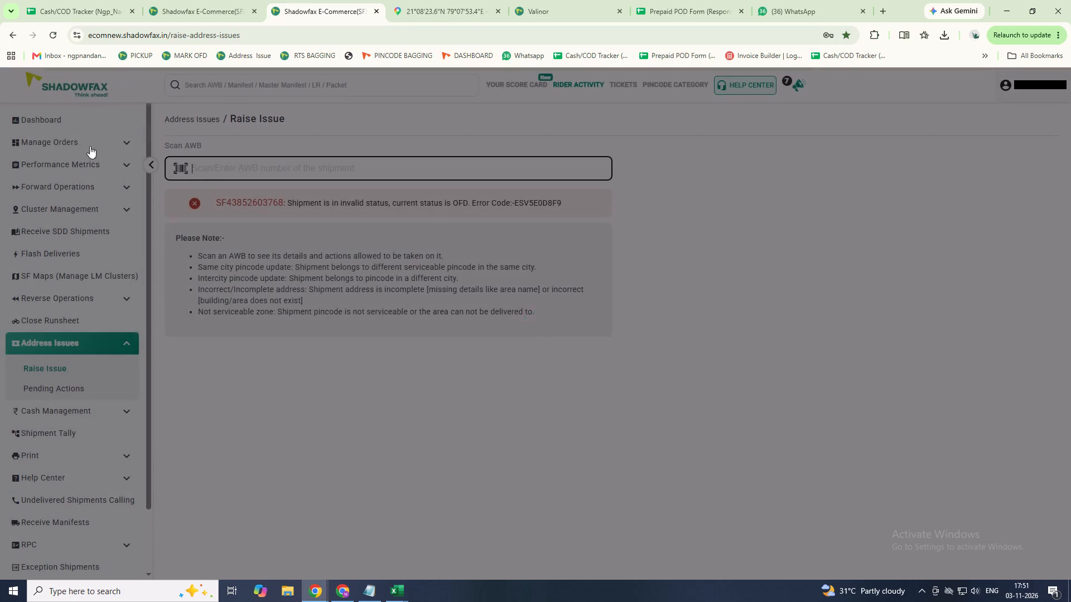
click(172, 4)
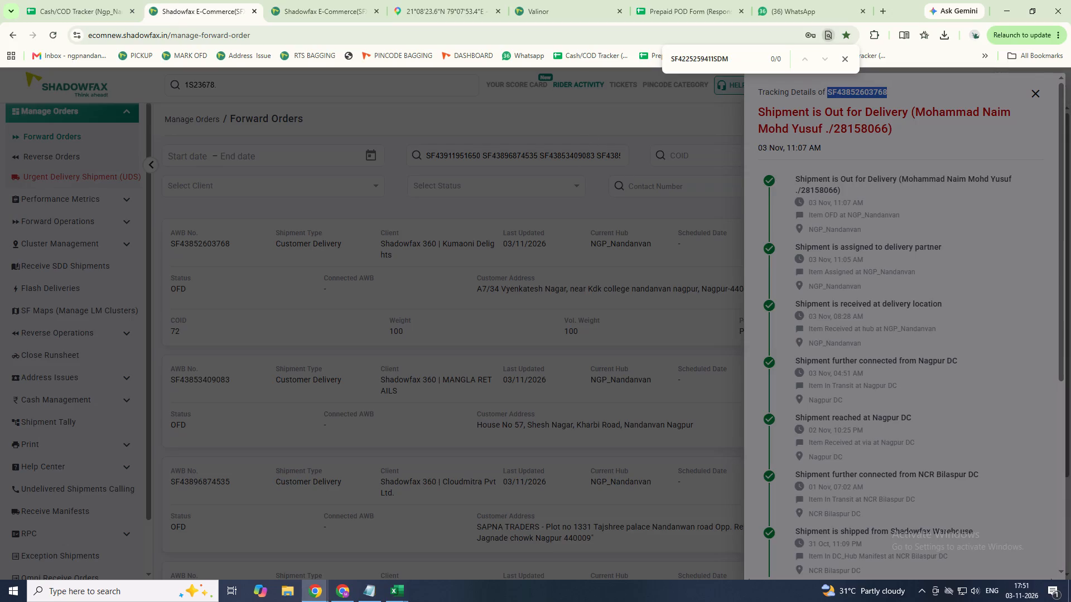
click(330, 302)
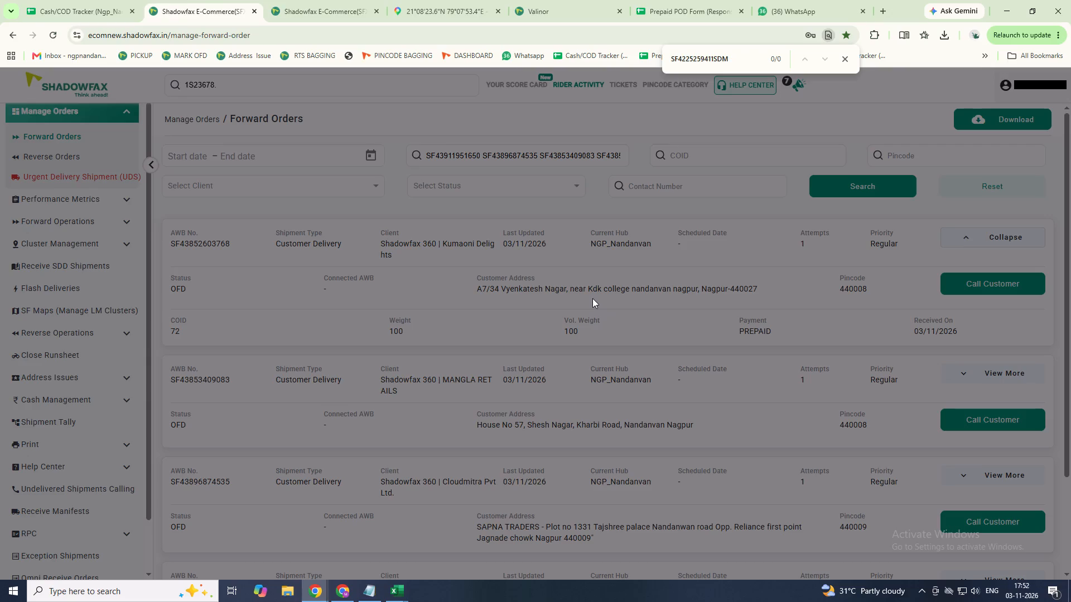
double_click(213, 244)
click(245, 295)
click(1004, 375)
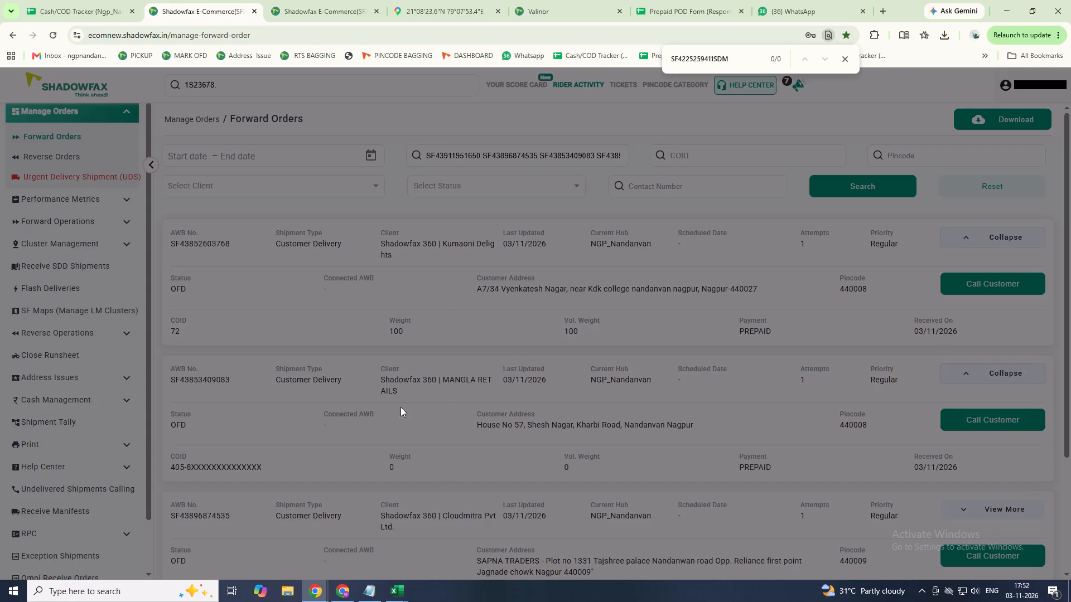
click(208, 382)
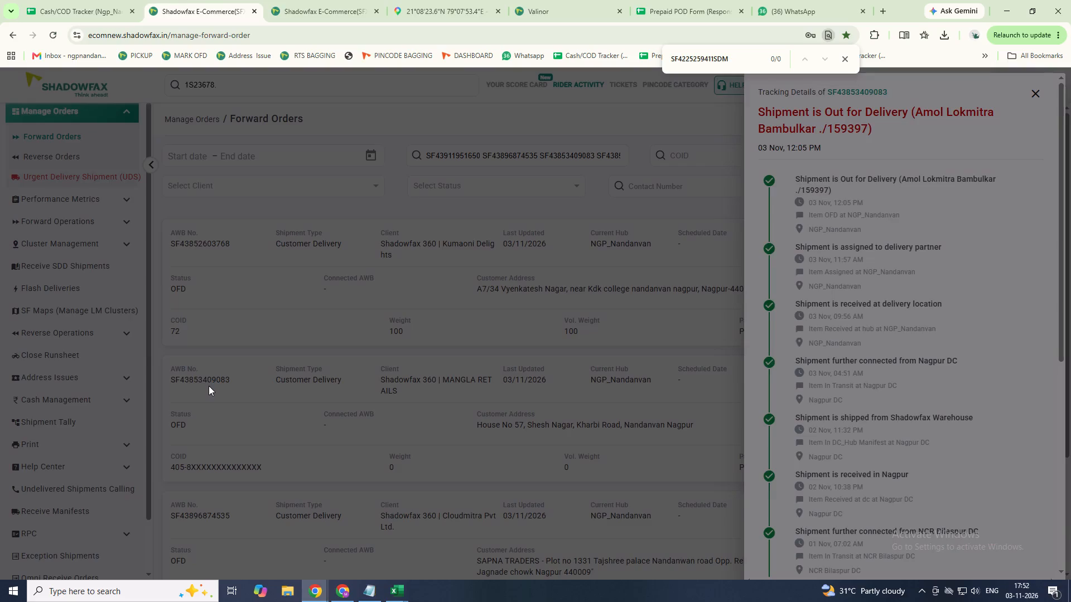
click(209, 386)
click(213, 383)
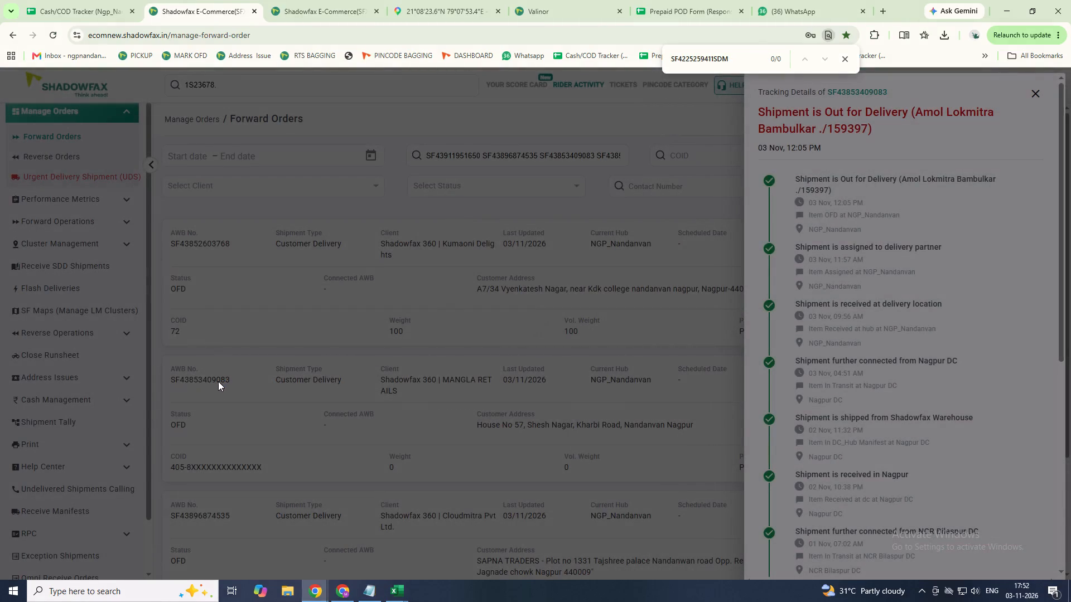
click(218, 376)
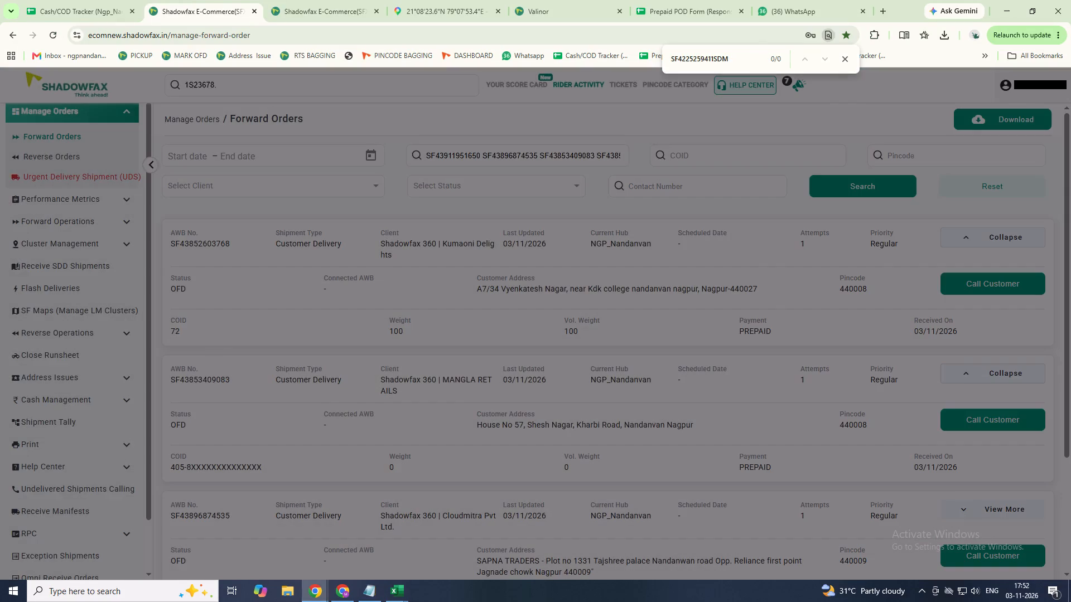
scroll(211, 299, down, 1)
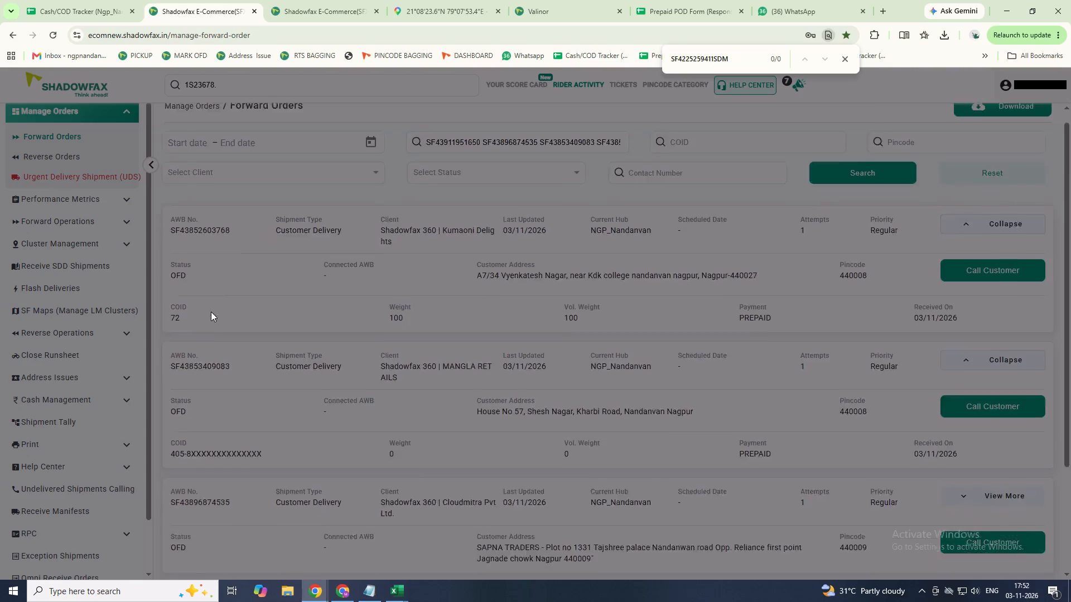
scroll(211, 312, down, 1)
click(192, 409)
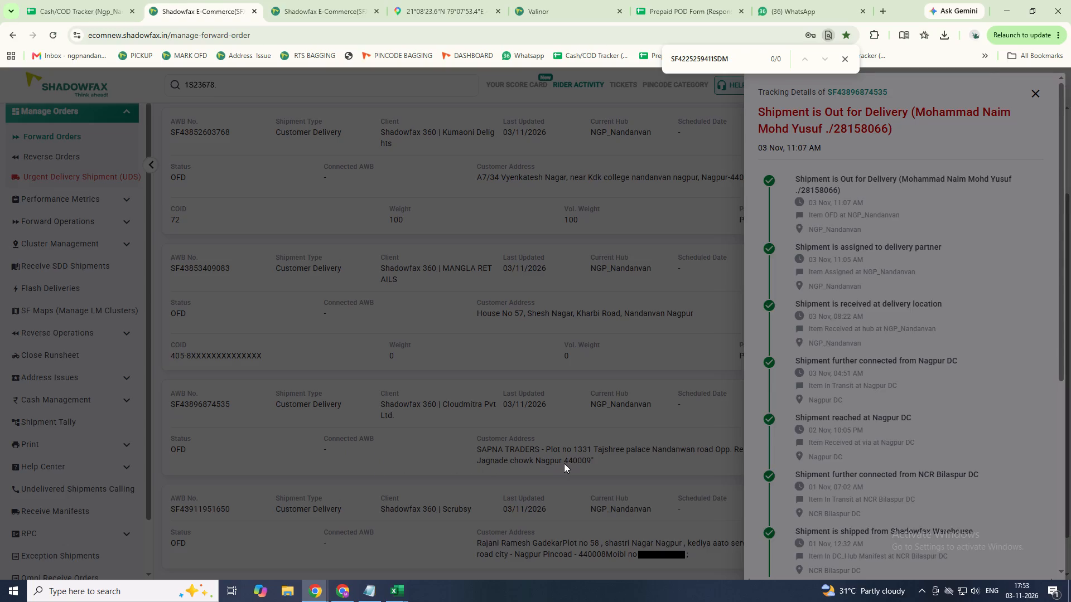
click(389, 443)
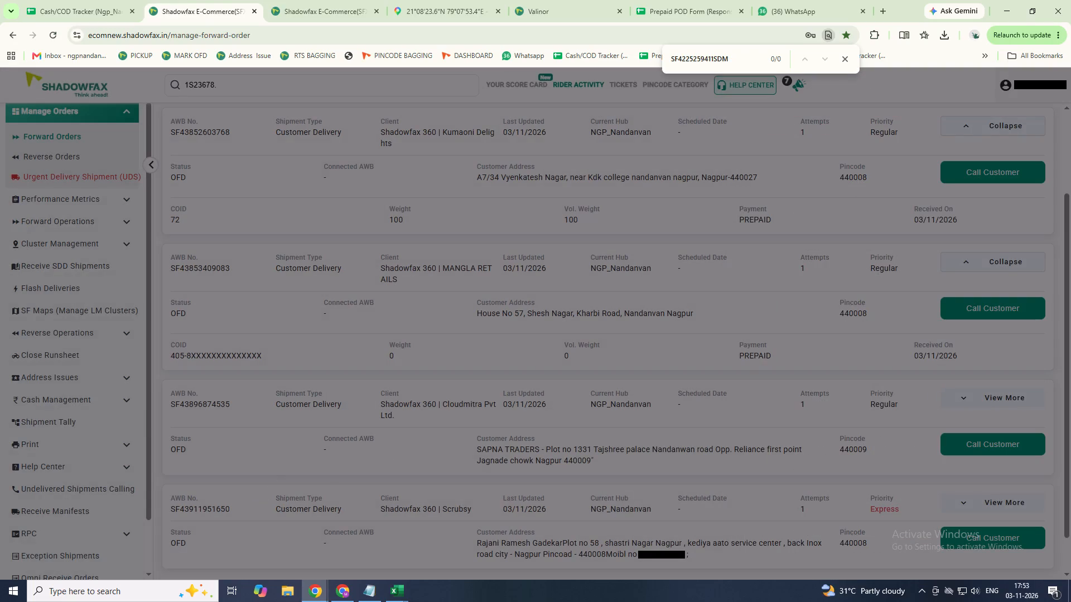
drag(225, 504, 219, 515)
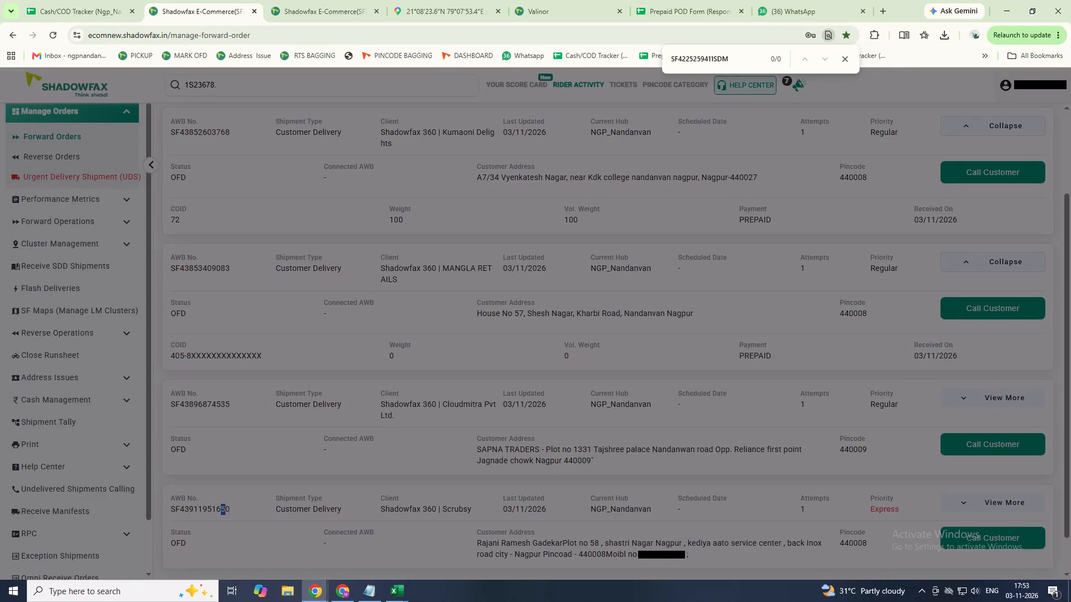
click(209, 508)
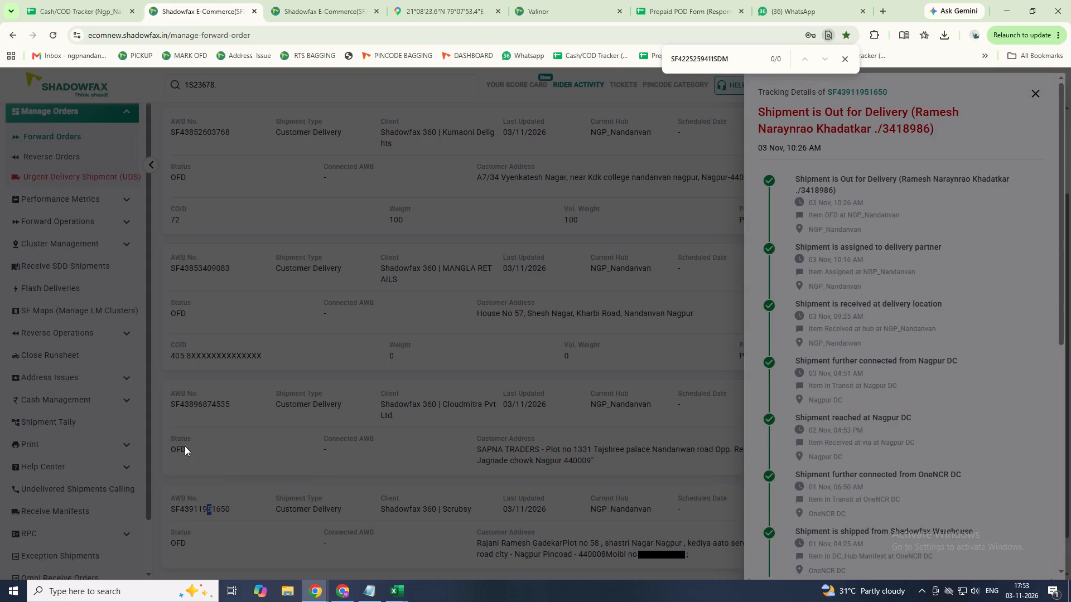
click(419, 309)
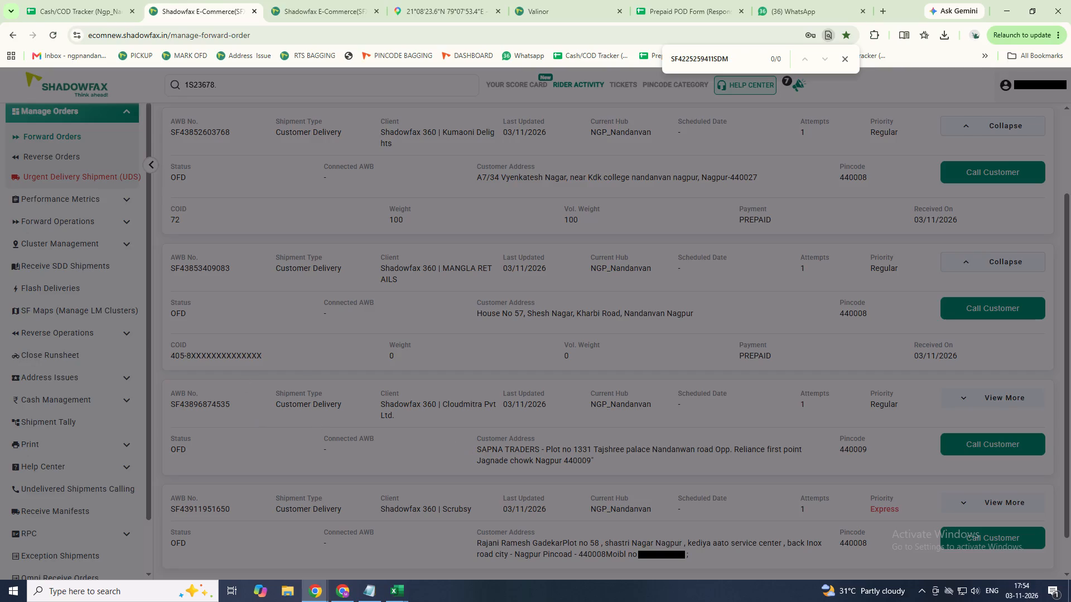
scroll(491, 552, down, 1)
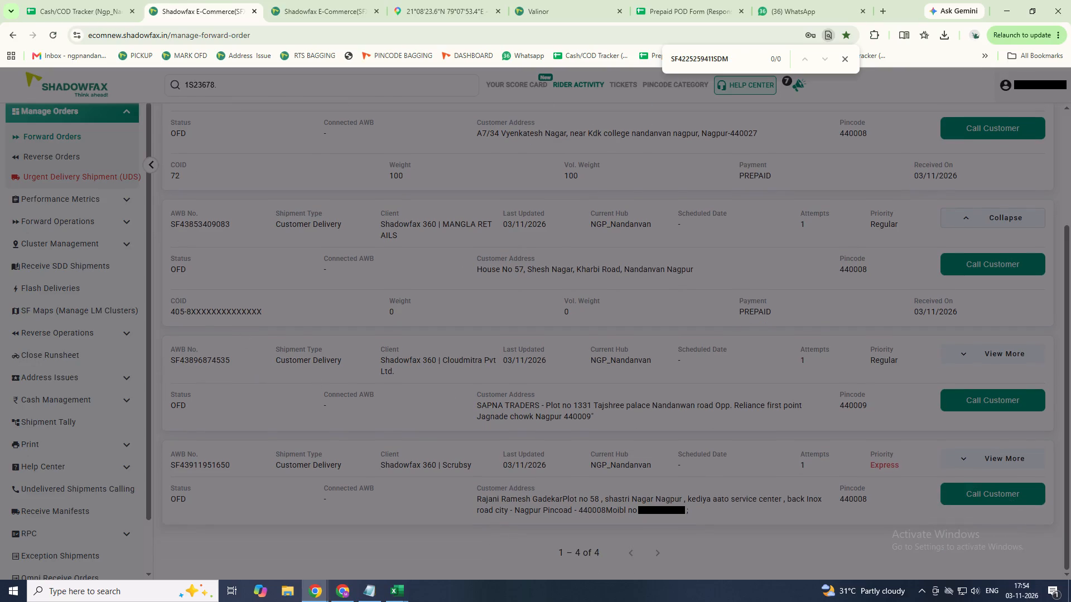
scroll(449, 395, up, 3)
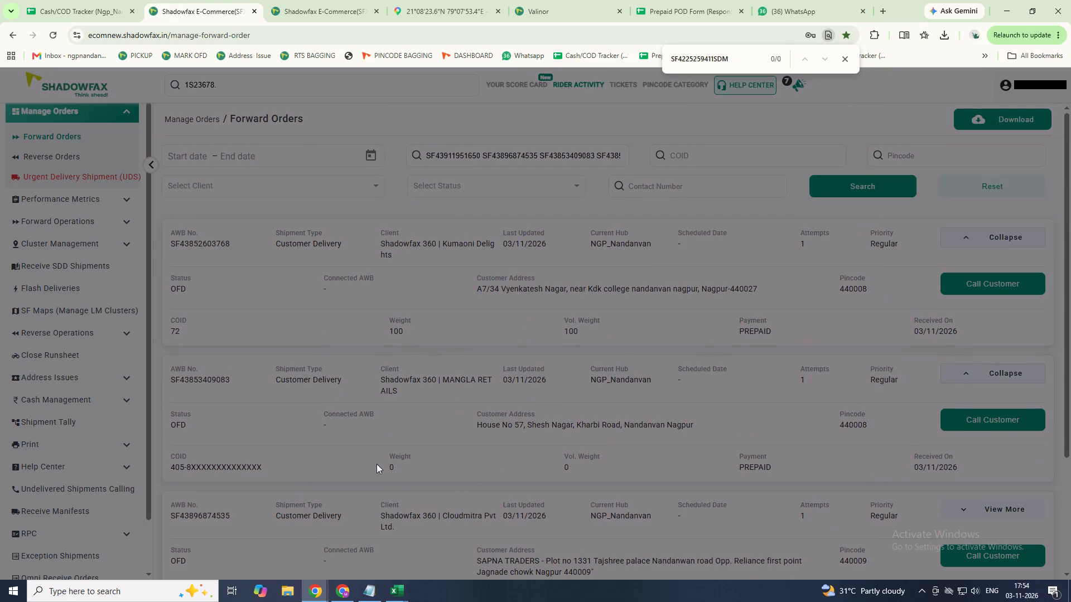
scroll(377, 467, down, 1)
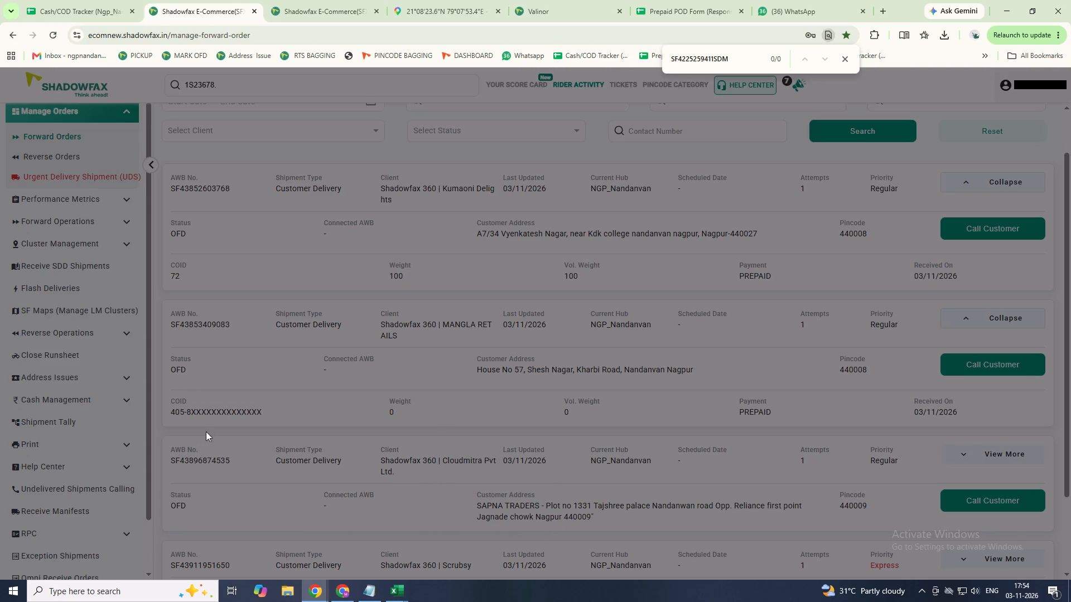
click(207, 406)
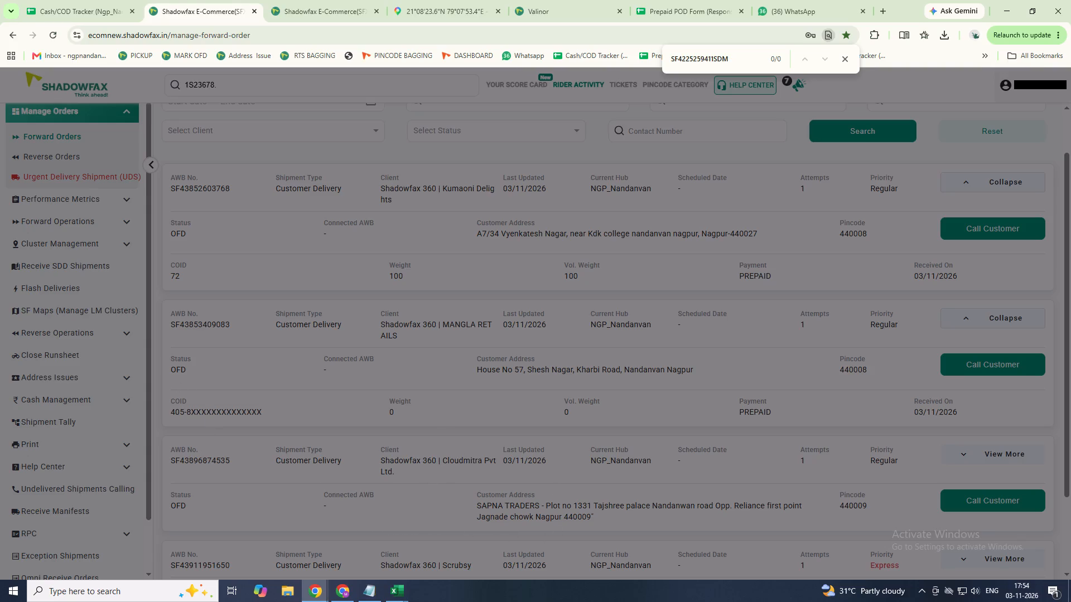
click(207, 410)
click(202, 319)
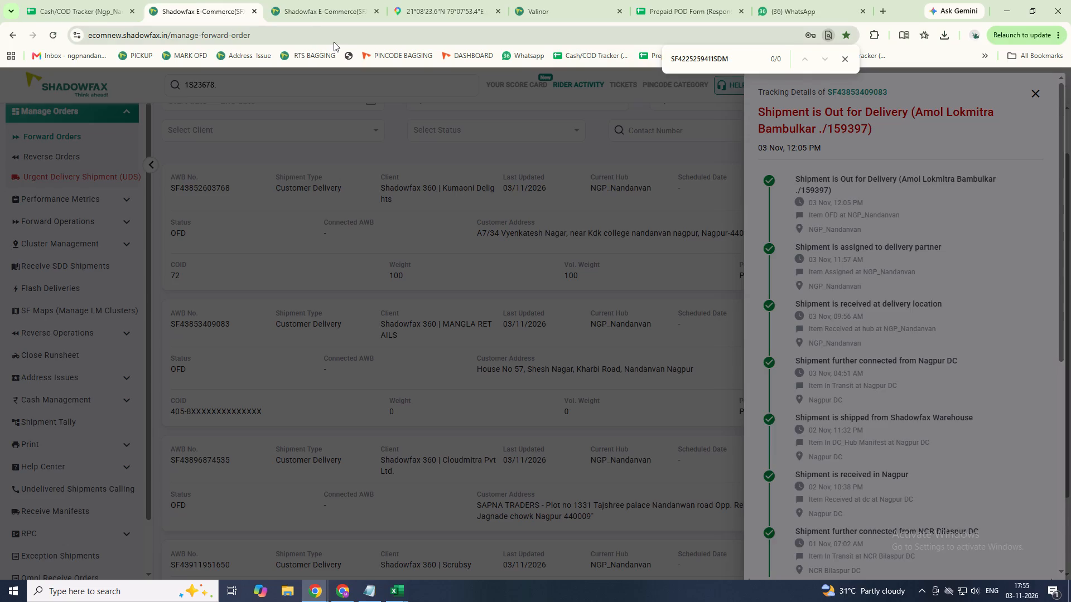
click(321, 8)
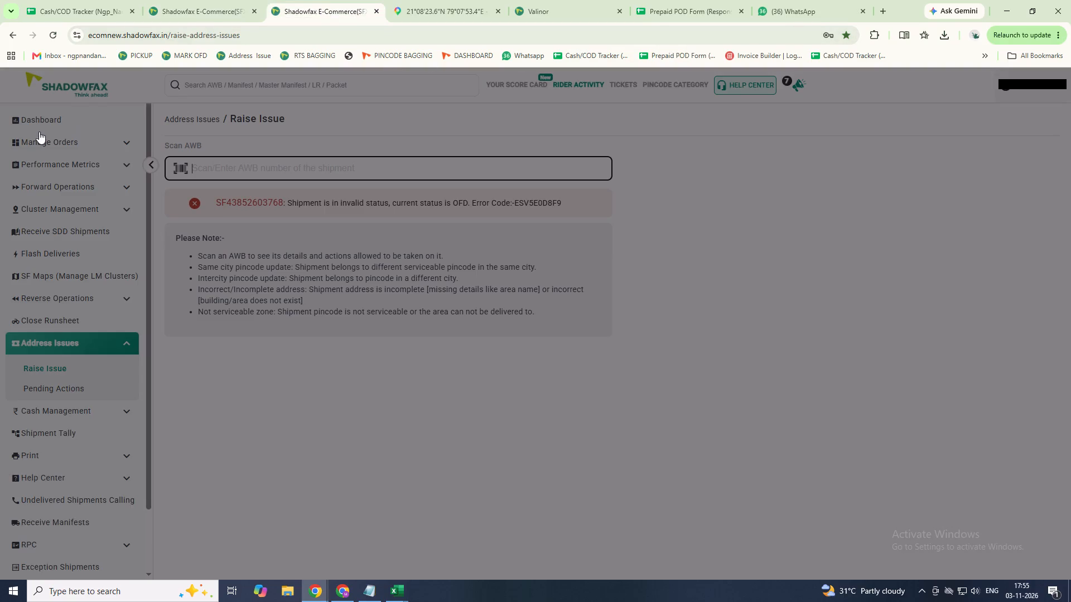
click(577, 81)
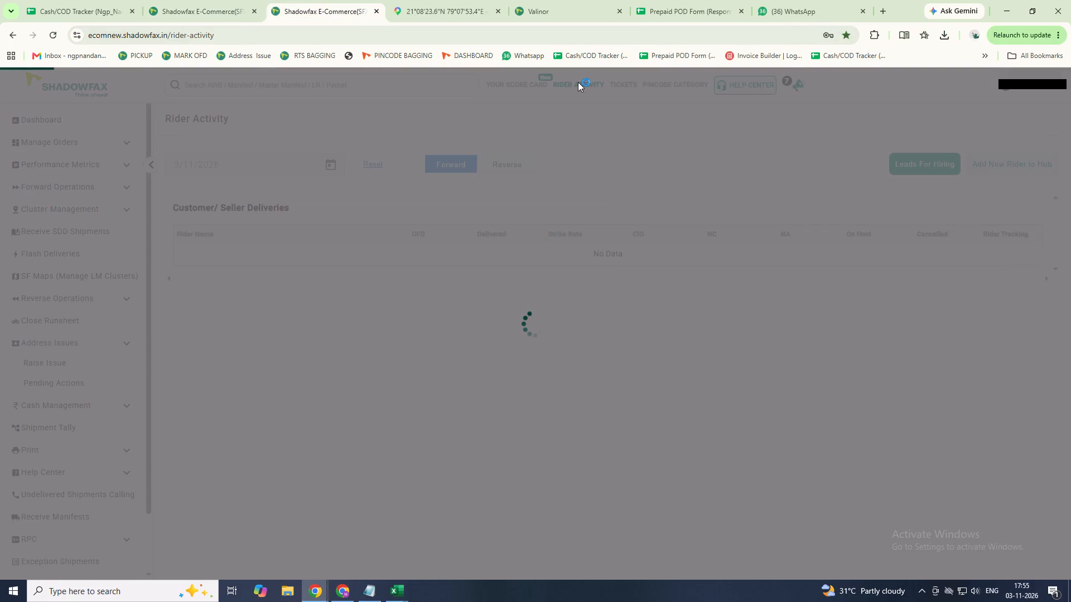
scroll(236, 328, down, 1)
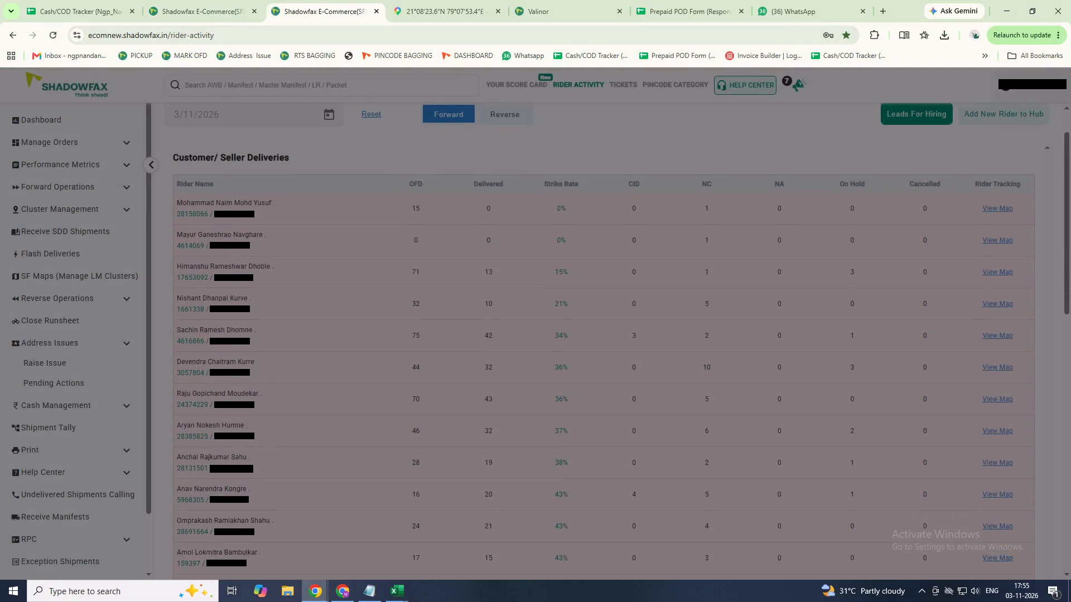
scroll(234, 339, down, 2)
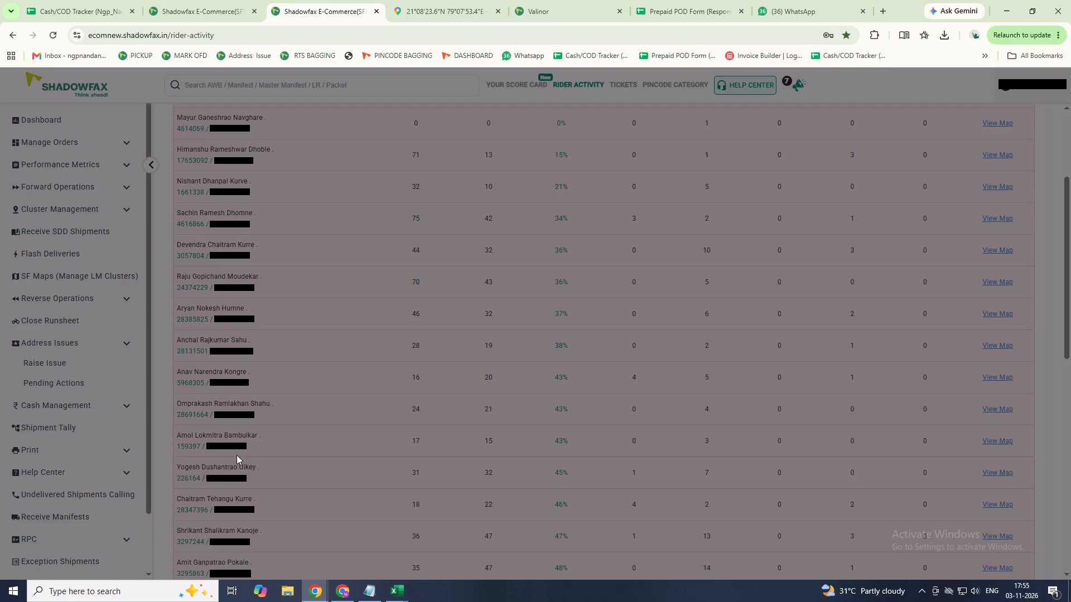
click(219, 5)
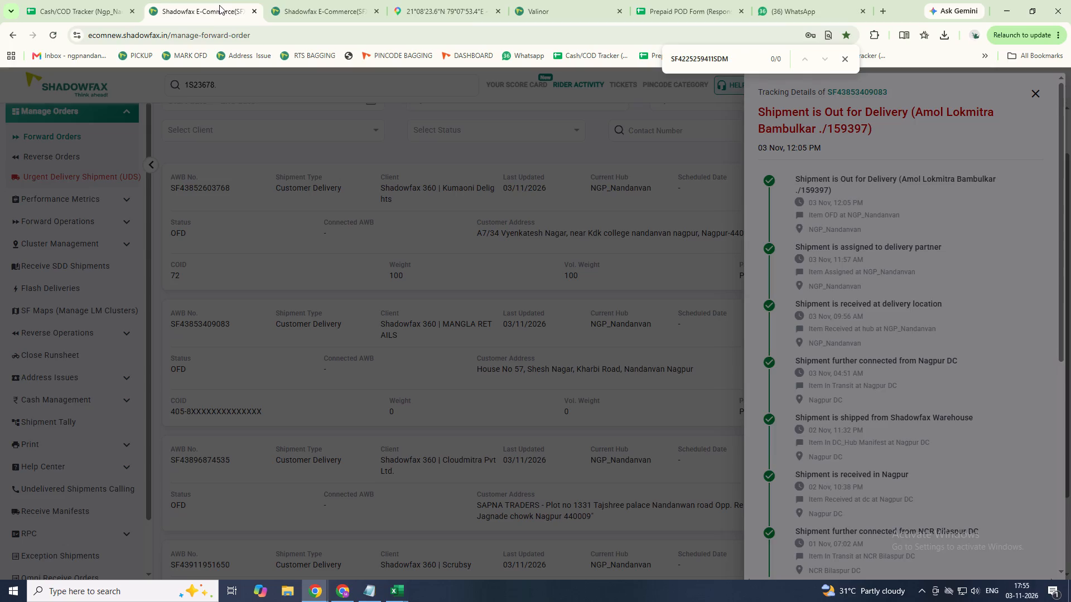
click(646, 424)
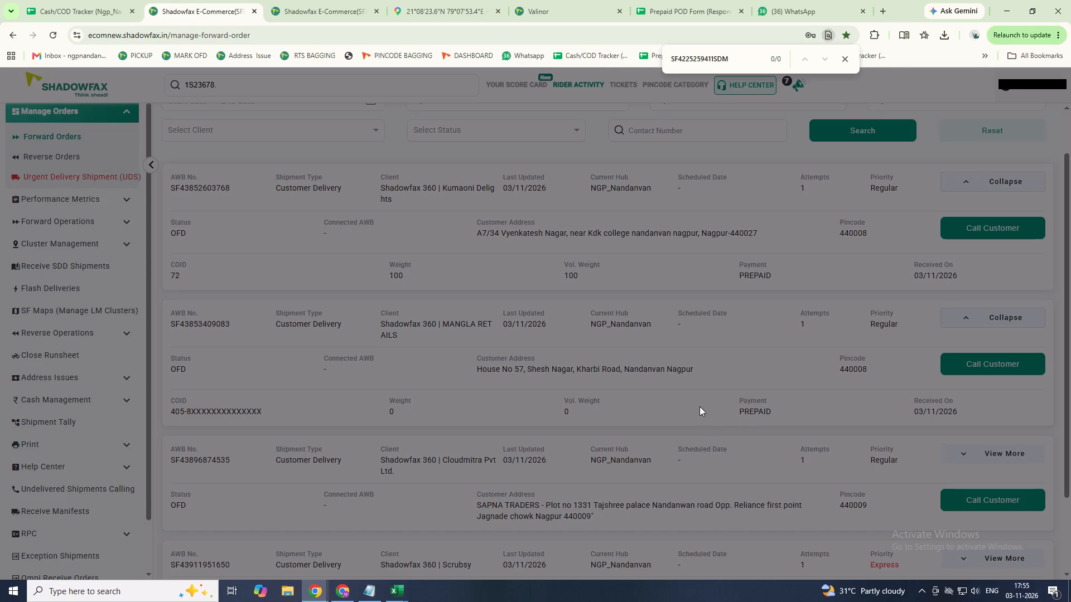
scroll(624, 439, down, 4)
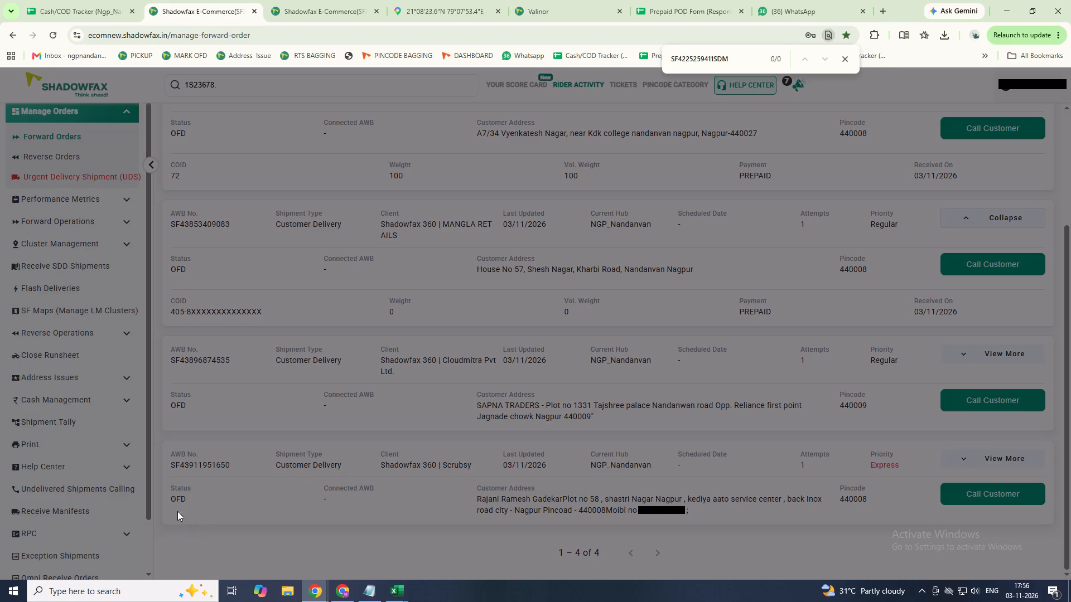
double_click(203, 464)
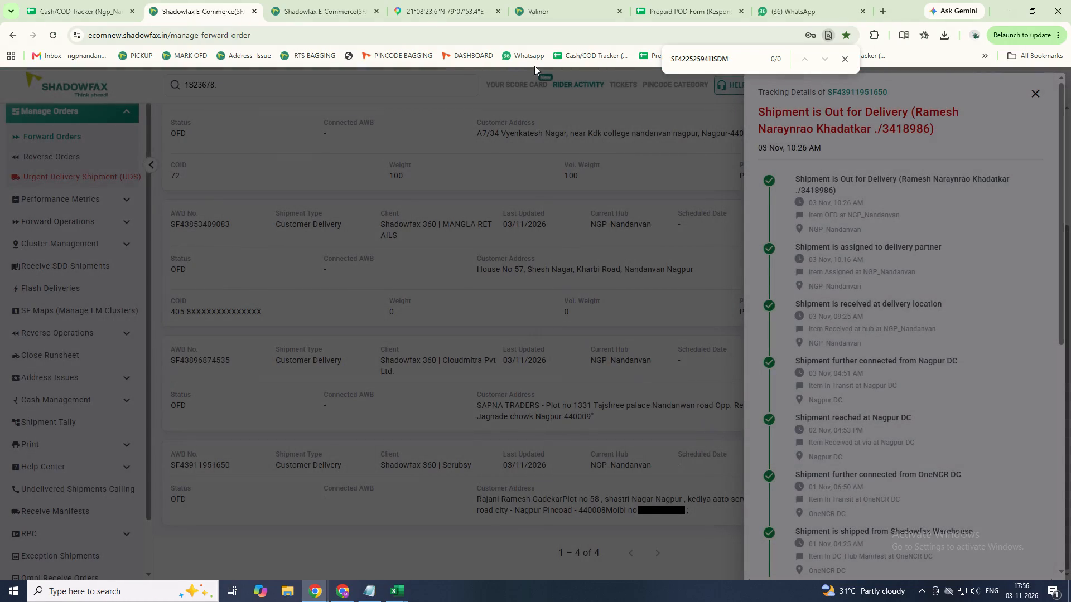
click(335, 6)
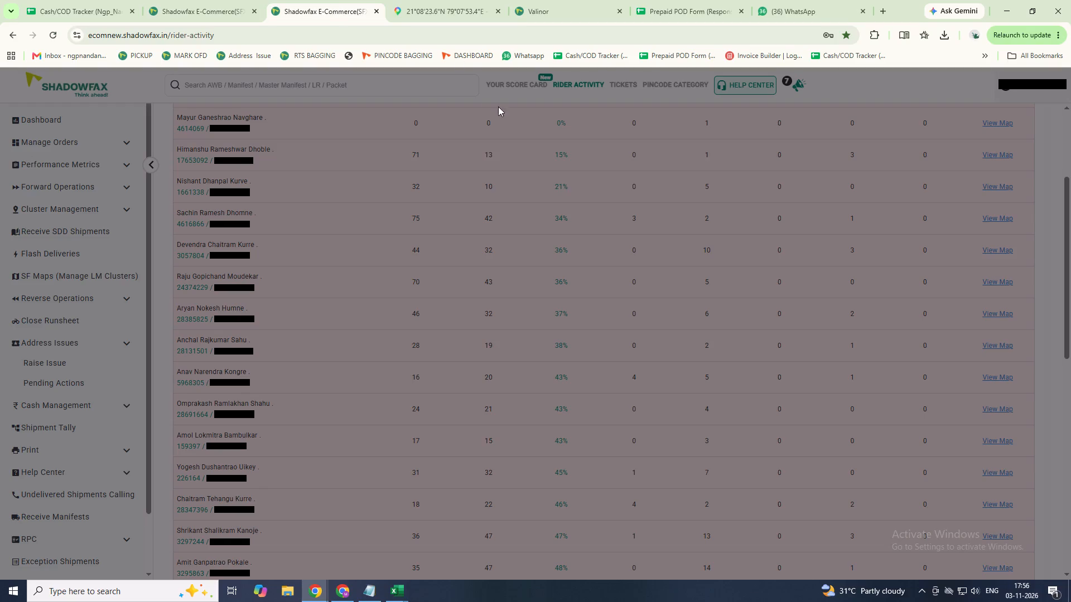
scroll(337, 258, down, 1)
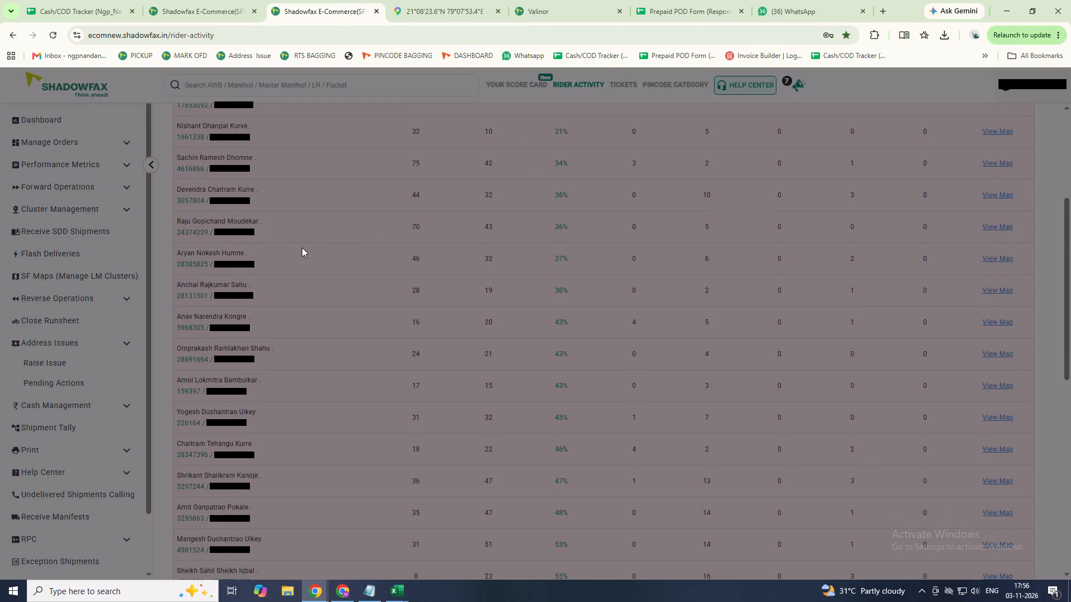
scroll(302, 247, down, 2)
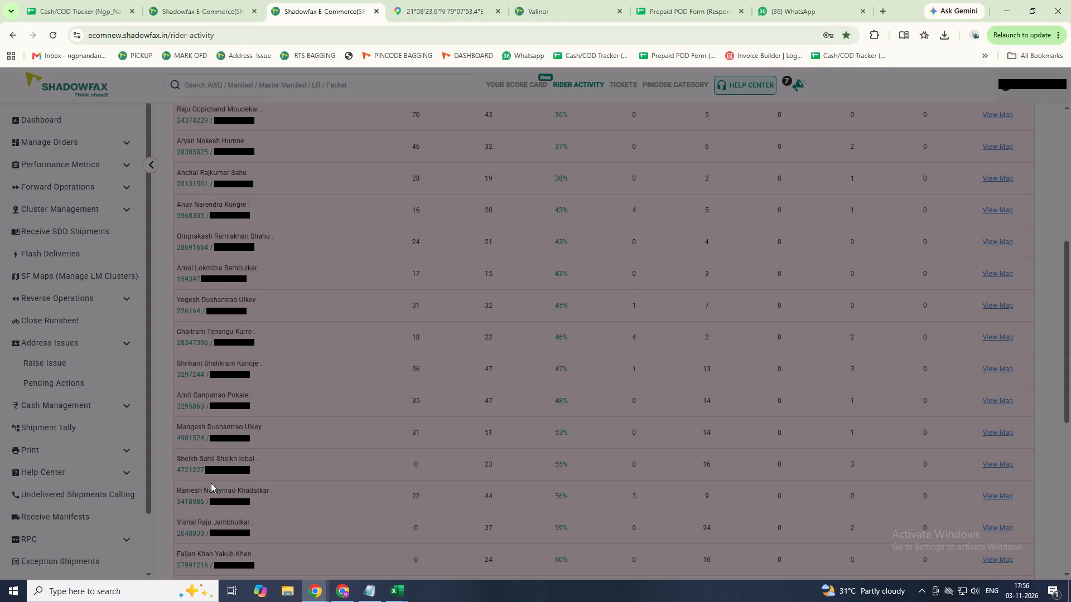
click(233, 7)
click(537, 399)
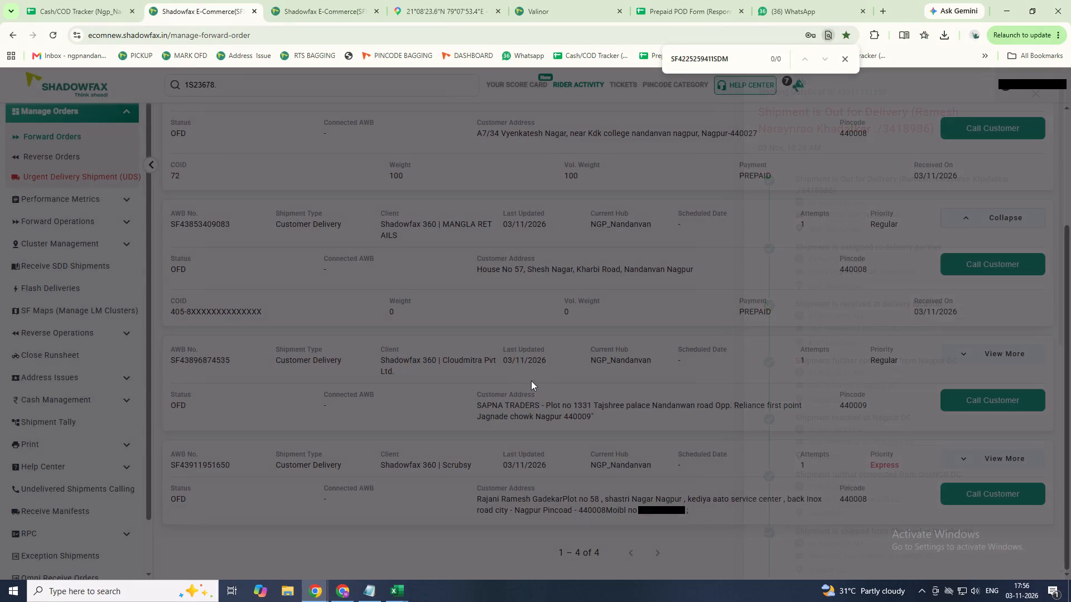
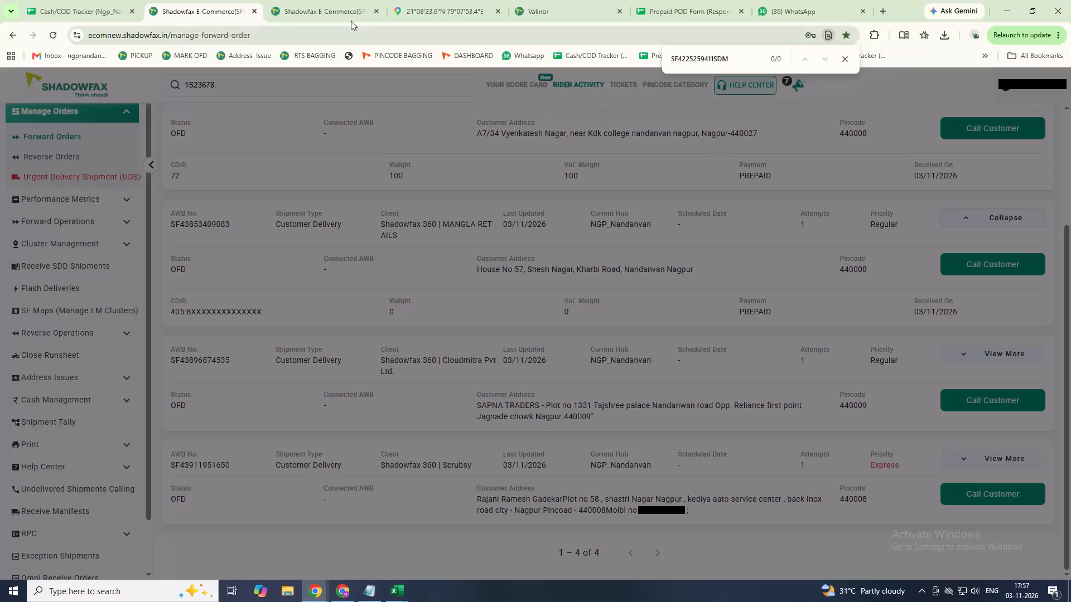
Start the Forward runsheet closure for the rider matching "FAI" and activate AWB entry for scanning shipments.
click(337, 0)
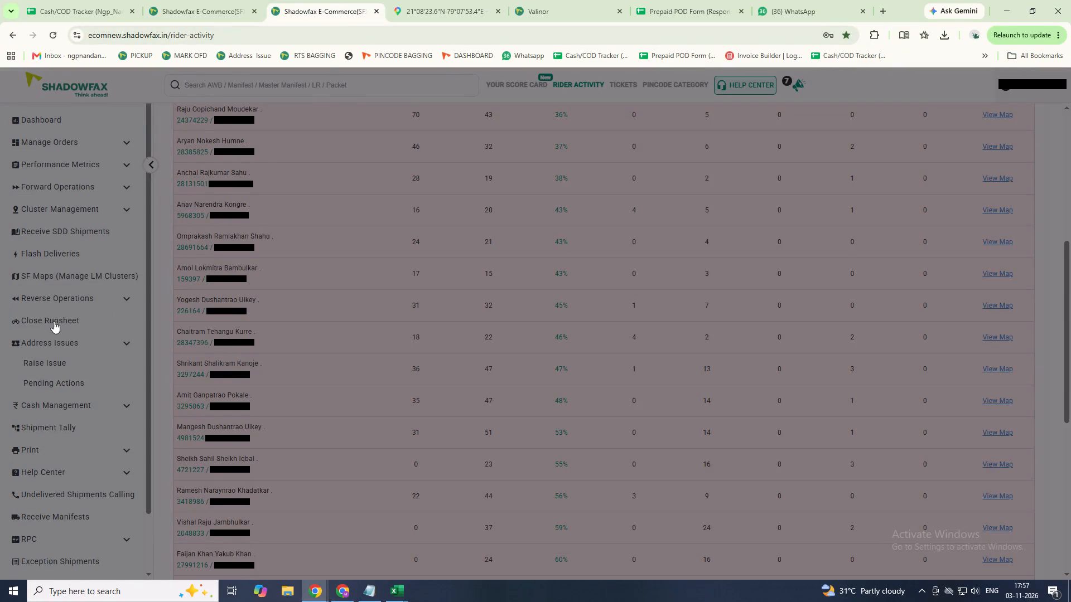
click(55, 318)
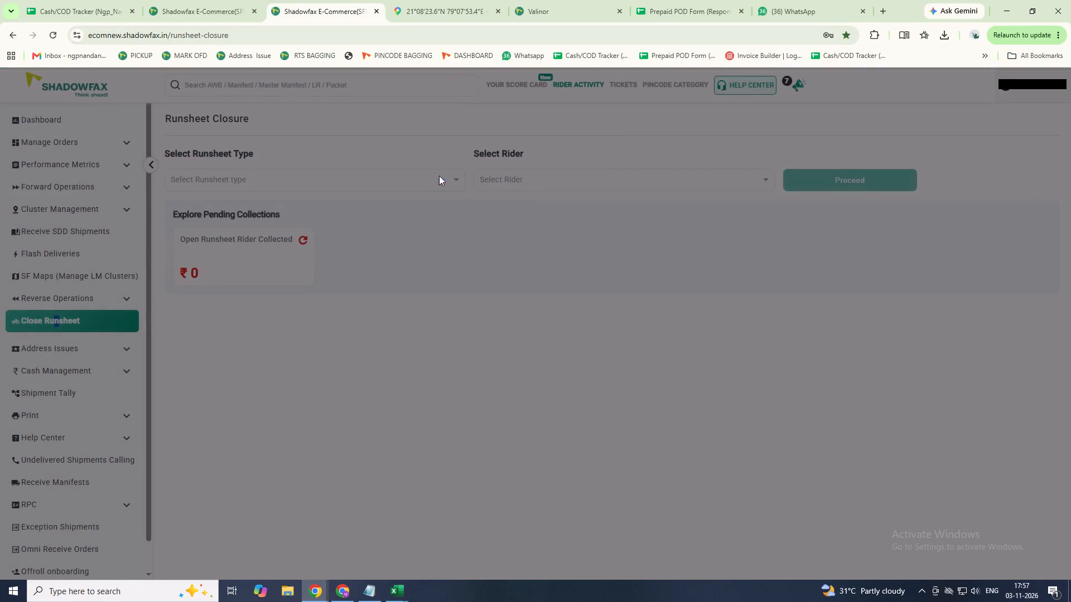
click(442, 177)
click(260, 200)
click(683, 180)
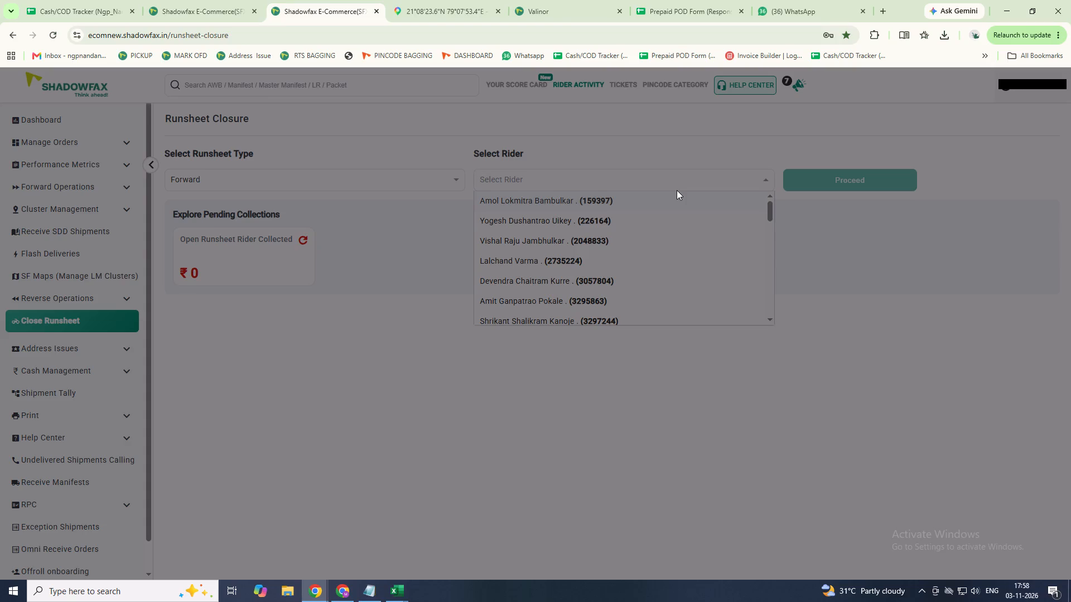
text(FAI)
click(654, 207)
drag(820, 62, 820, 72)
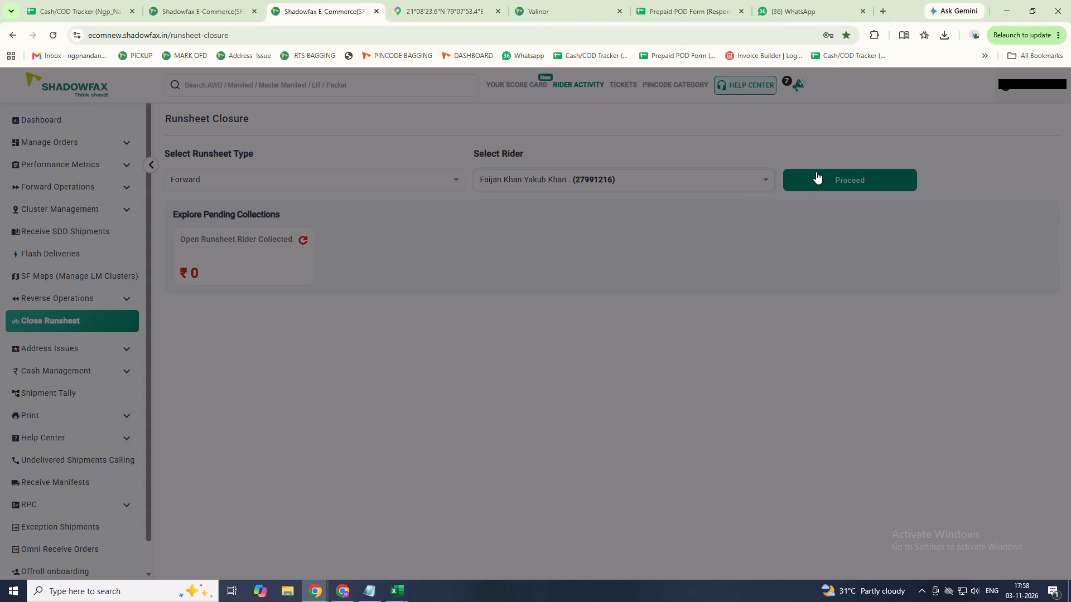
click(817, 172)
drag(869, 227, 872, 226)
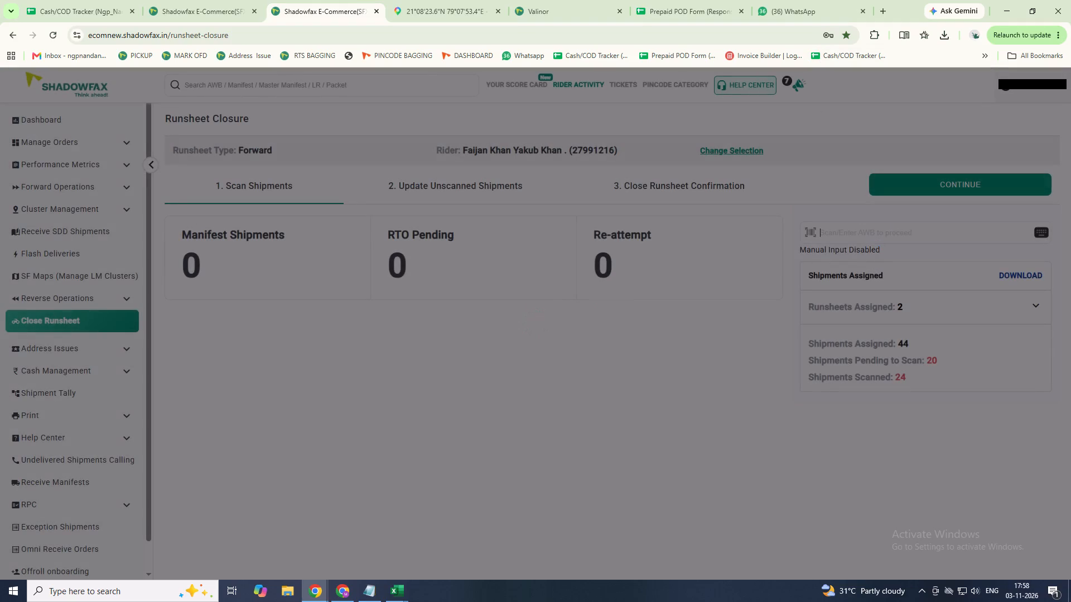
drag(872, 226, 872, 221)
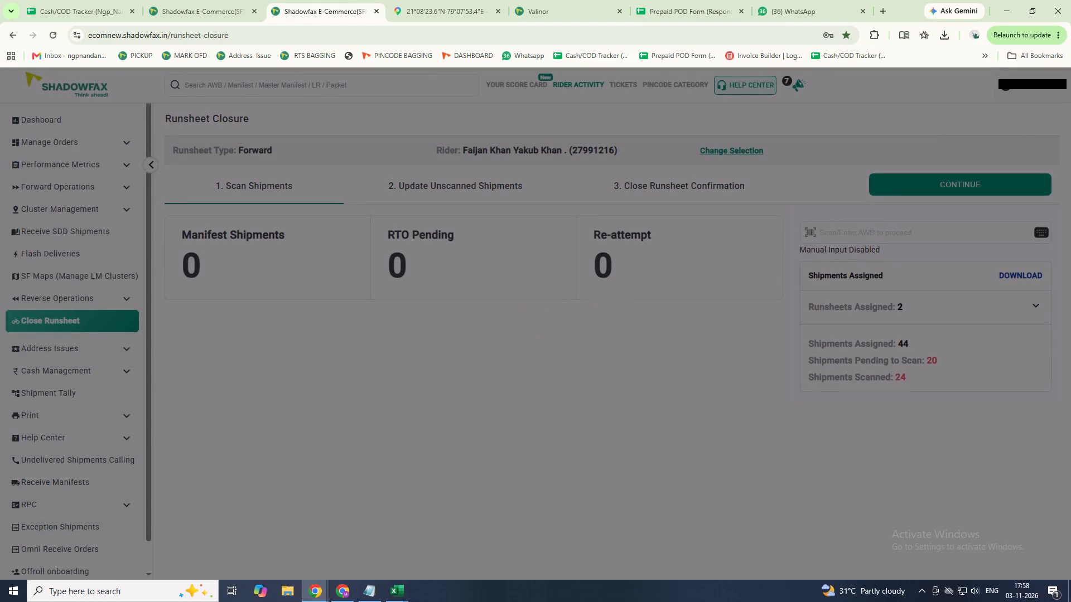